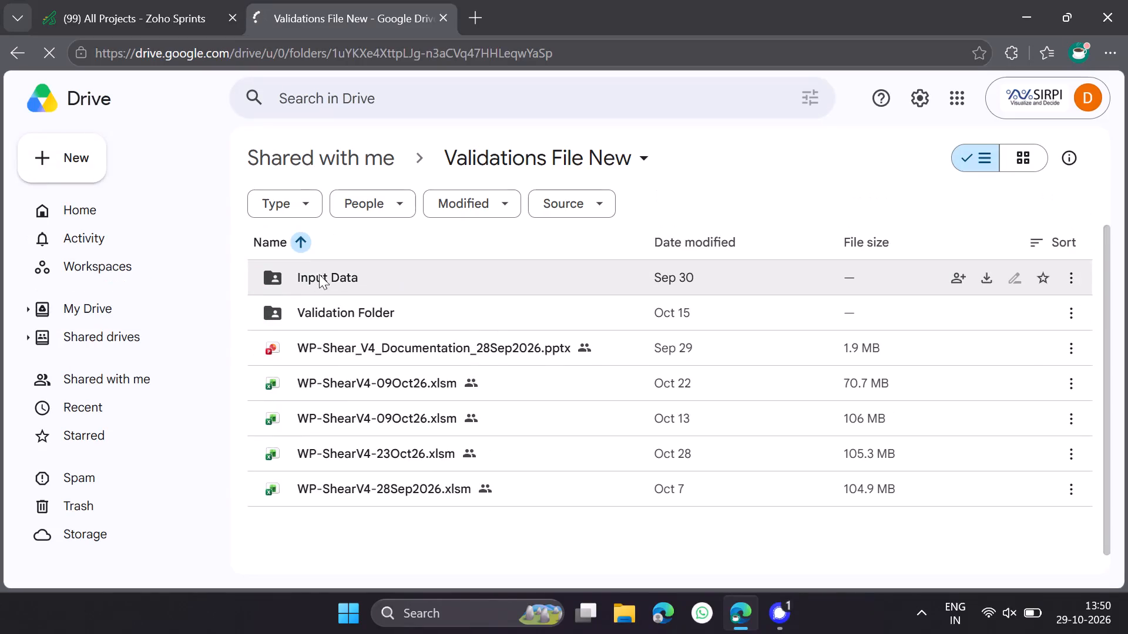
# Open the 18 Months Test Cases folder inside the Input Data folder.
pyautogui.doubleClick(310, 277)
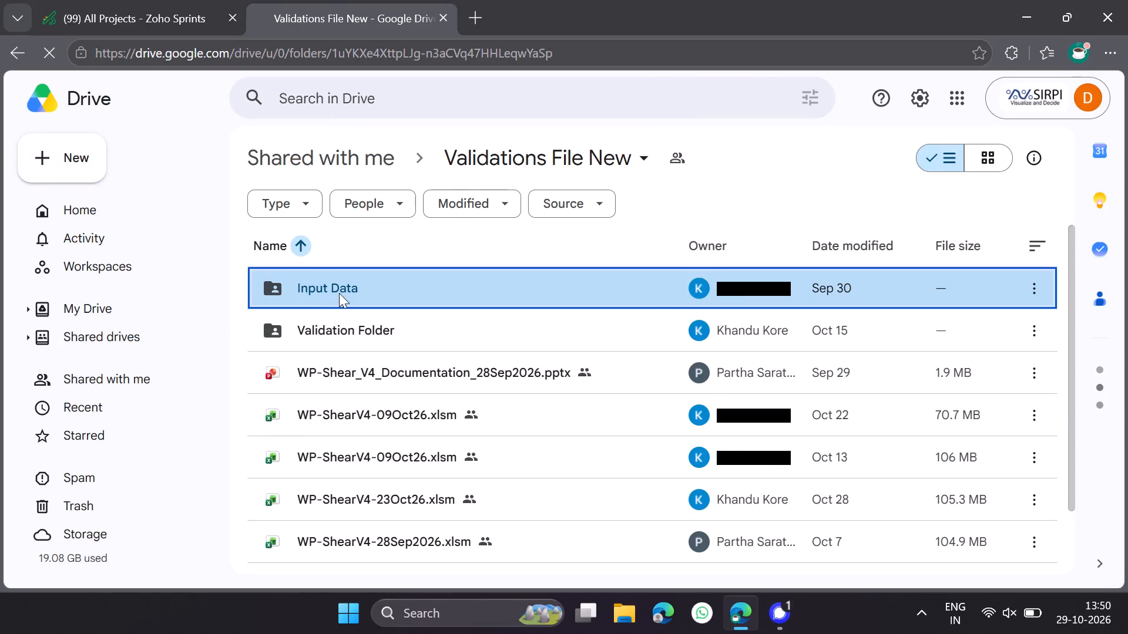
pyautogui.doubleClick(339, 293)
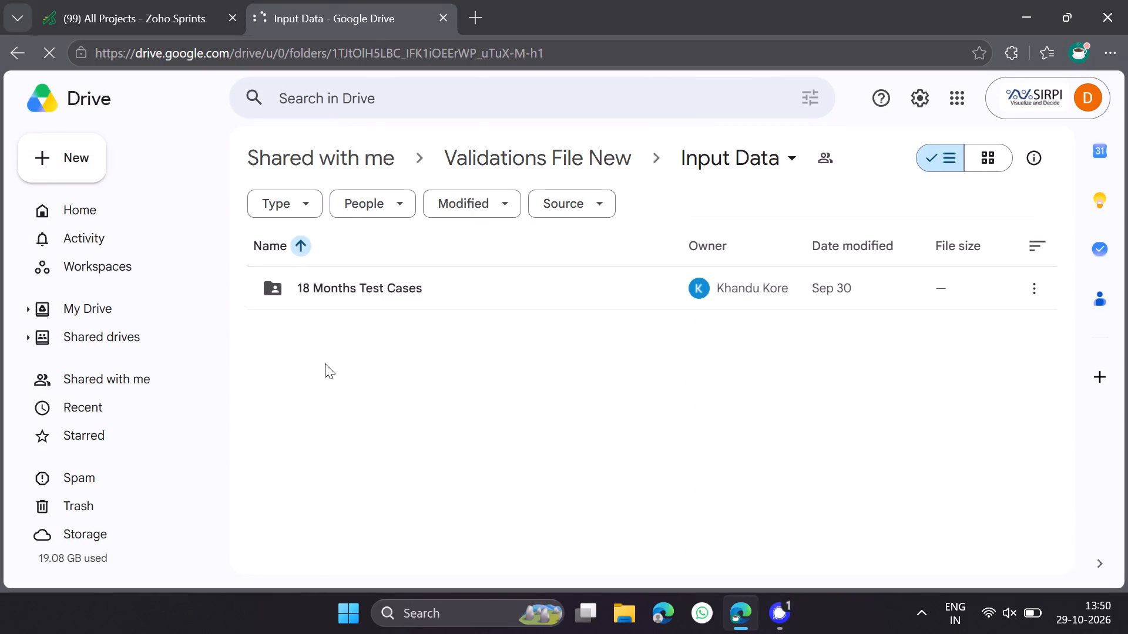
pyautogui.doubleClick(344, 288)
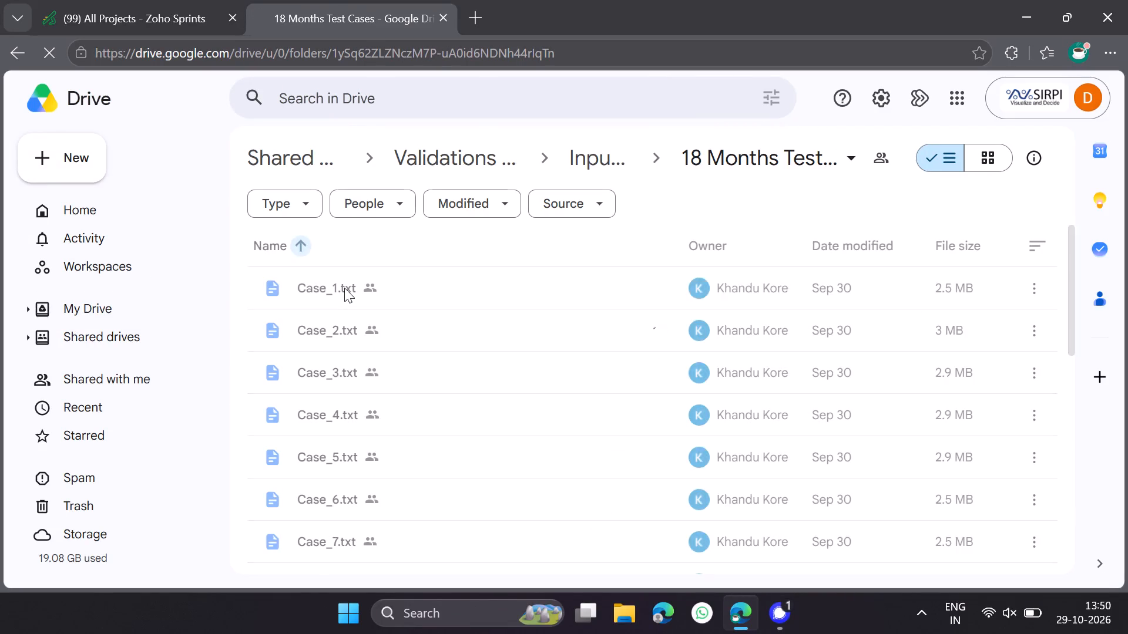
# Browse the test case files, preview Case_7.txt and close the preview.
pyautogui.scroll(-10, 344, 288)
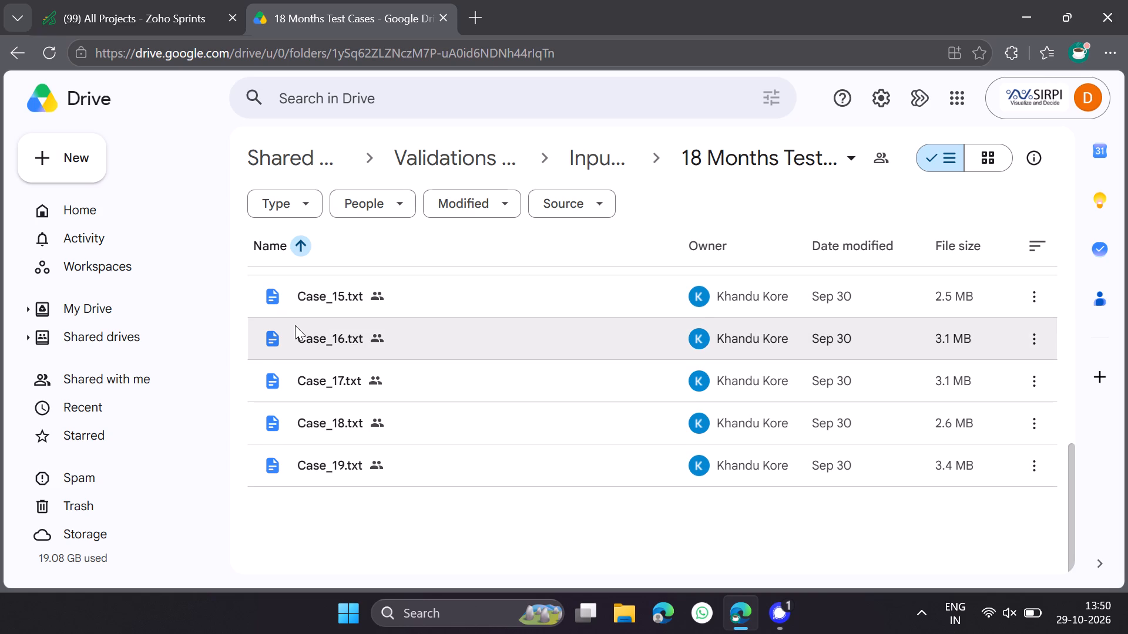
pyautogui.scroll(4, 308, 336)
pyautogui.doubleClick(353, 310)
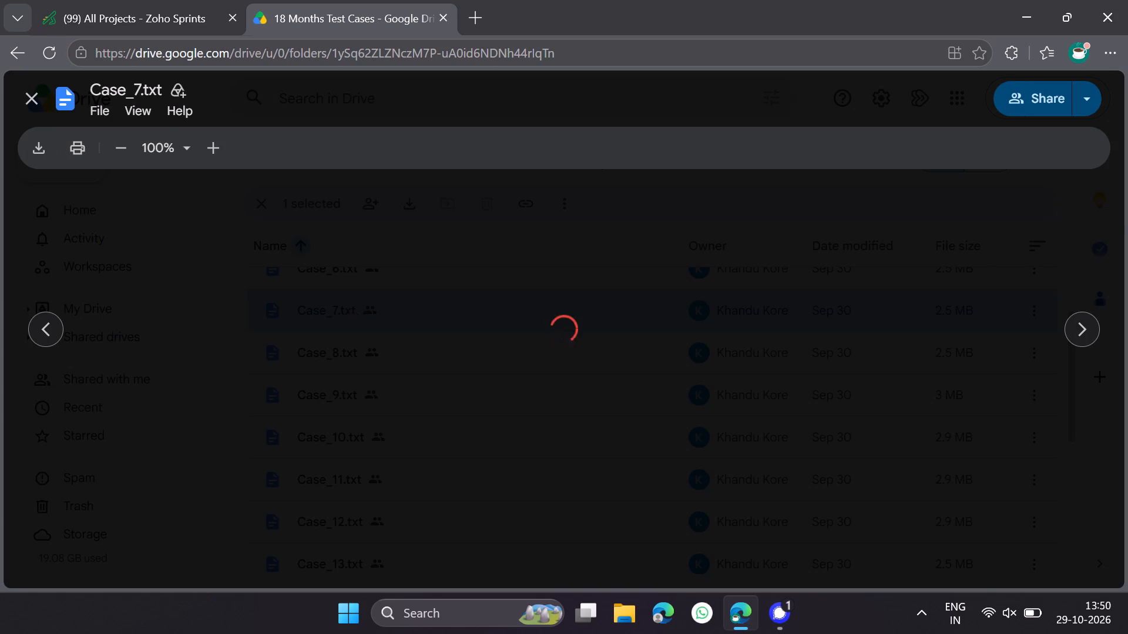
pyautogui.click(35, 101)
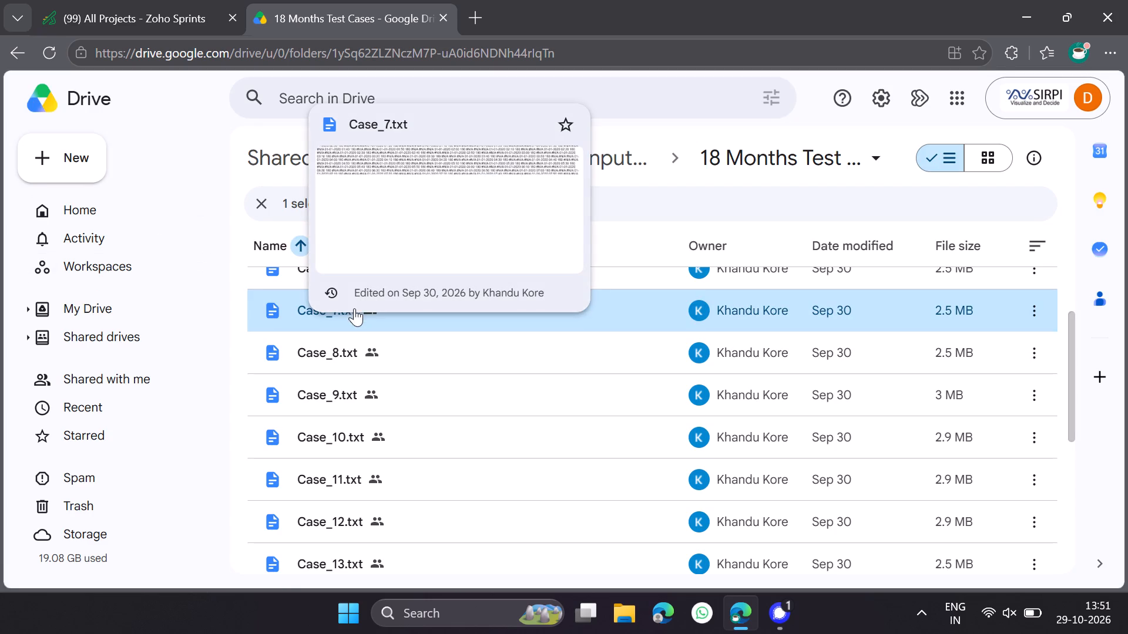
# Capture screen snips of the 18 Months Test Cases file list, first a partial area and again the whole Drive page including the taskbar.
pyautogui.scroll(1, 536, 386)
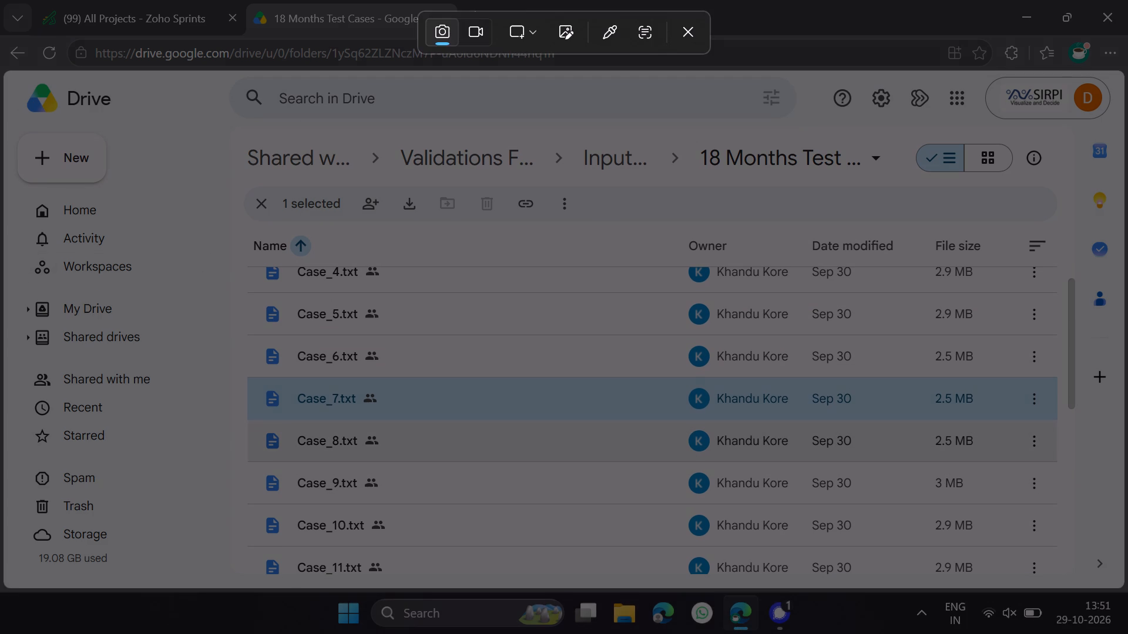
pyautogui.moveTo(221, 136); pyautogui.dragTo(833, 494)
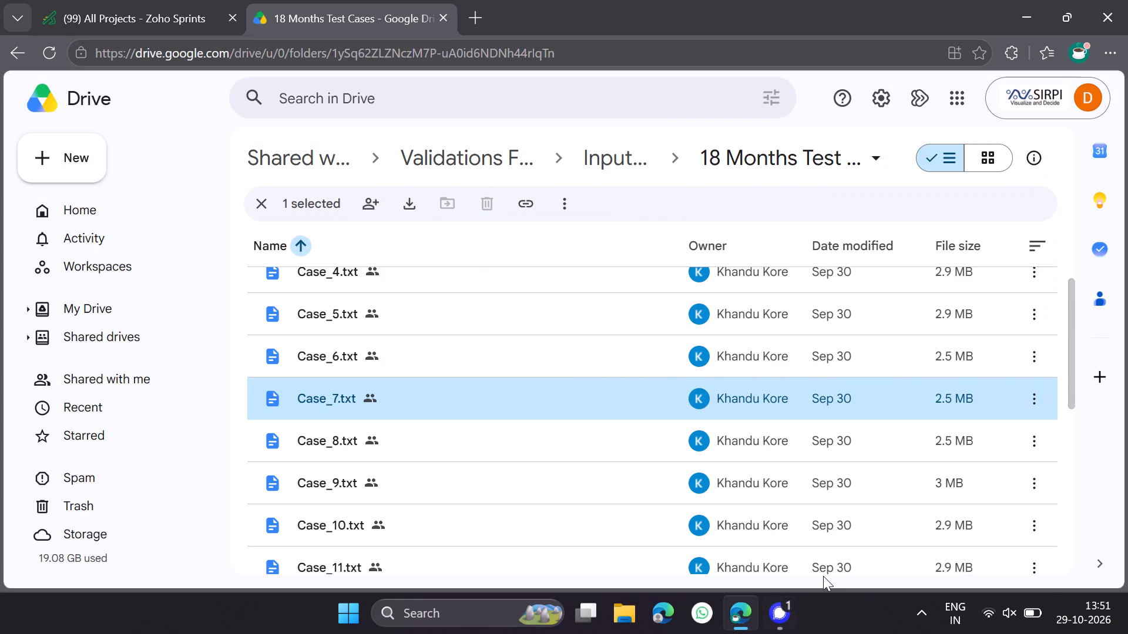
pyautogui.moveTo(0, 72); pyautogui.dragTo(1127, 633)
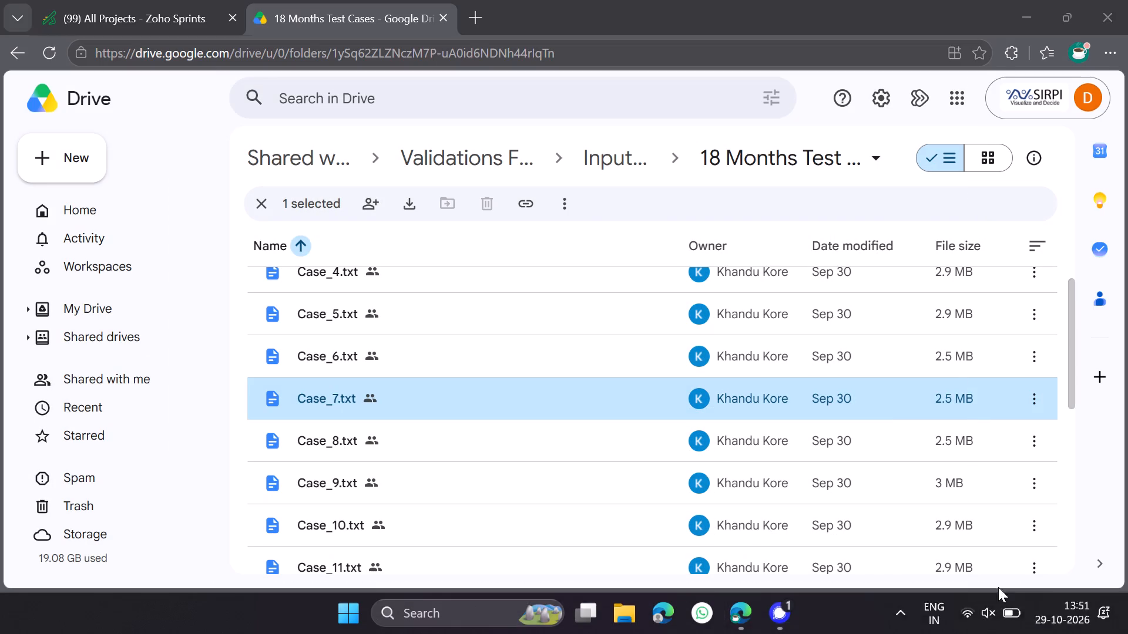
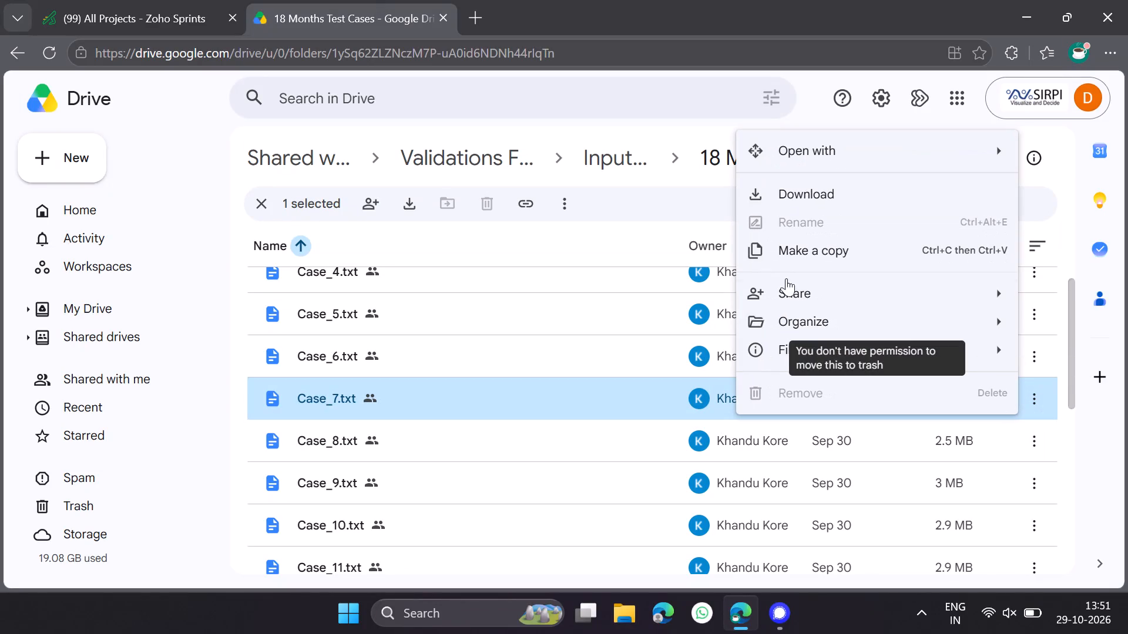
# Download Case_7.txt from the 18 Months Test Cases folder and clear the file selection.
pyautogui.click(818, 193)
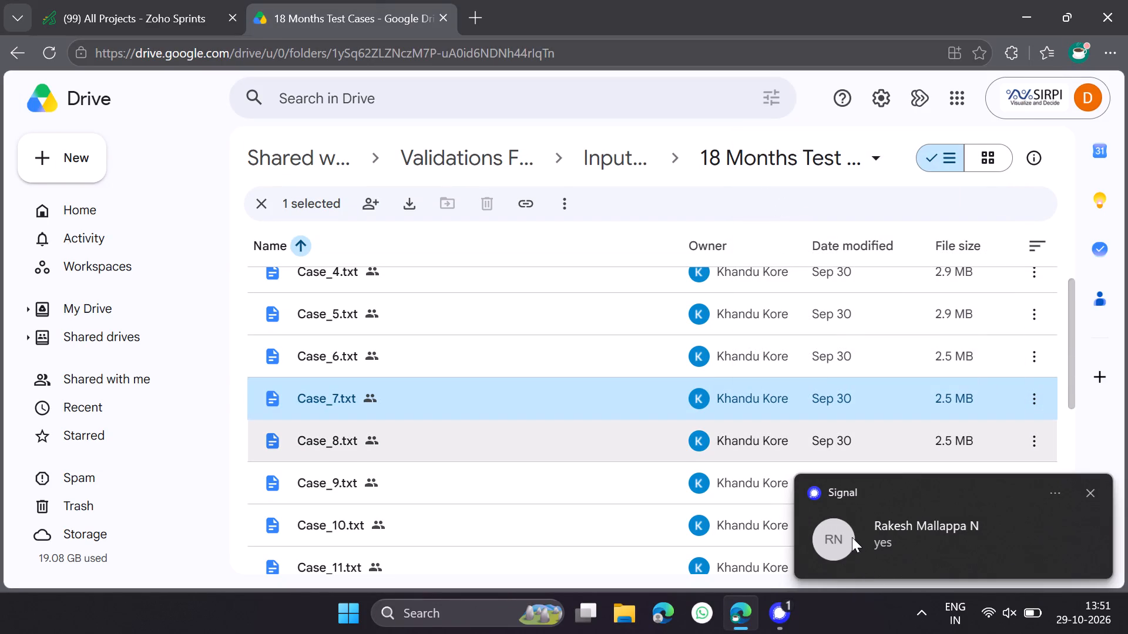
pyautogui.click(1033, 393)
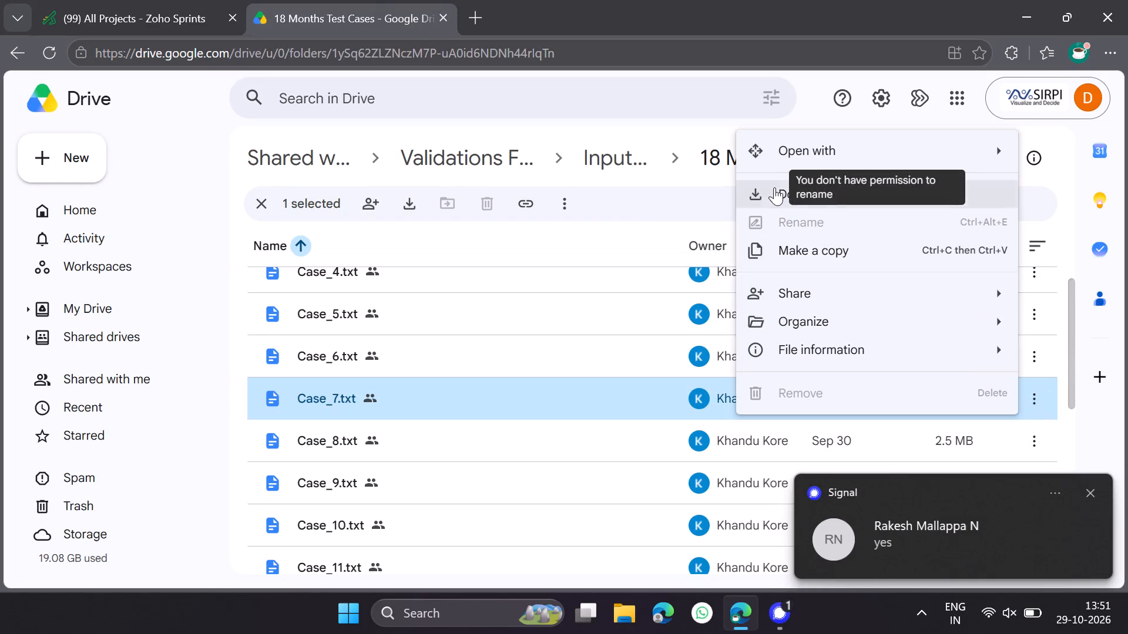
pyautogui.click(774, 187)
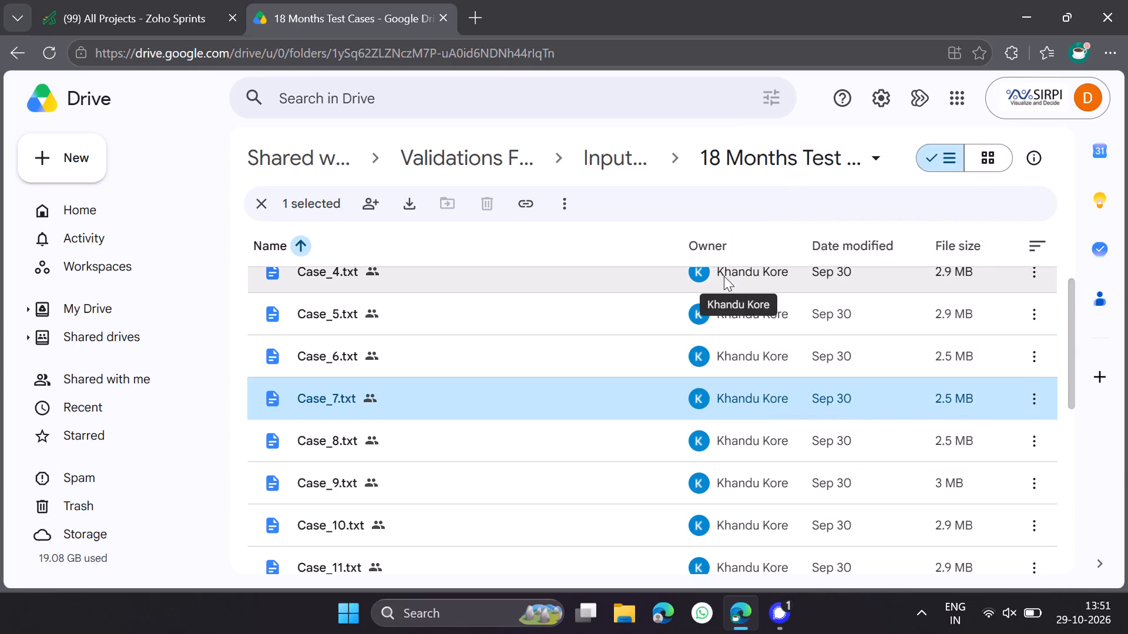
pyautogui.click(251, 198)
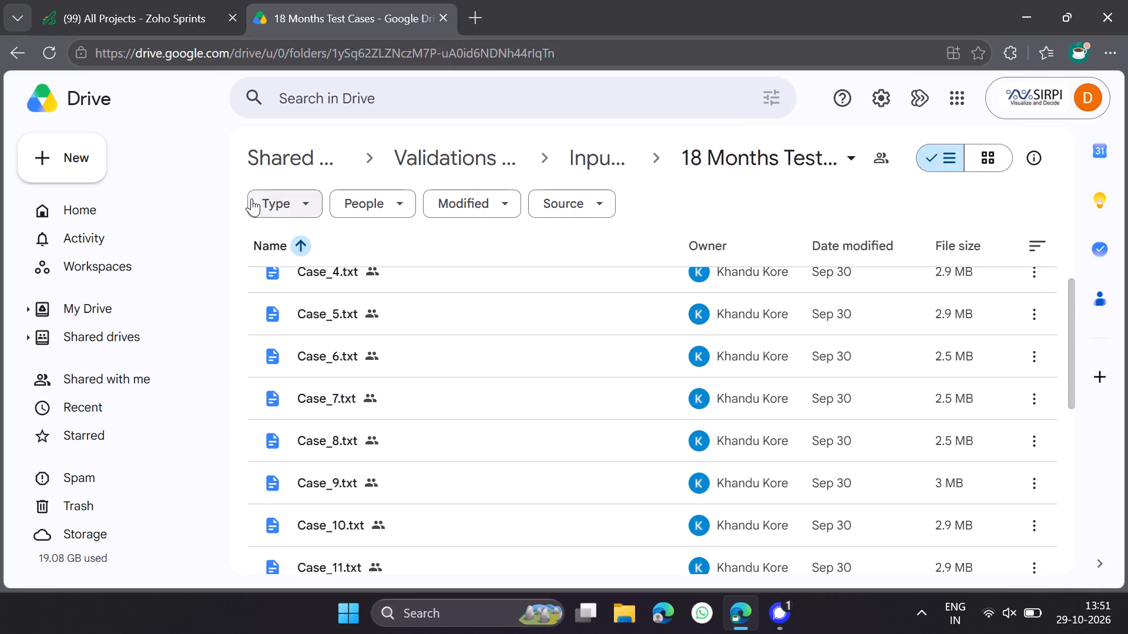
# Open a new browser tab ready for entering a web address.
pyautogui.click(478, 6)
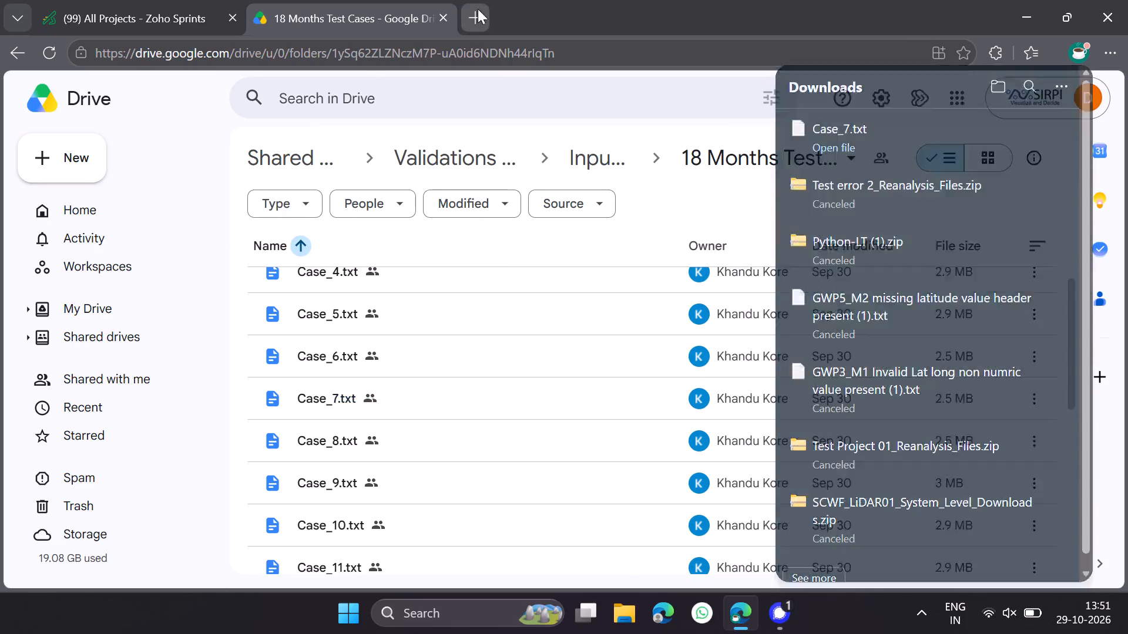
pyautogui.click(484, 52)
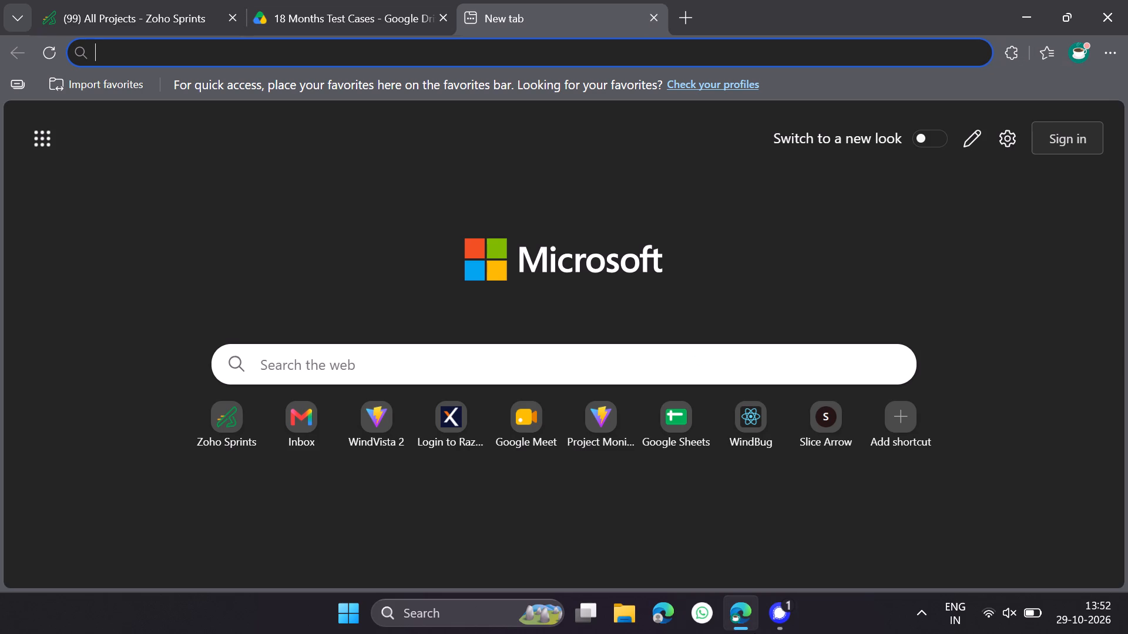
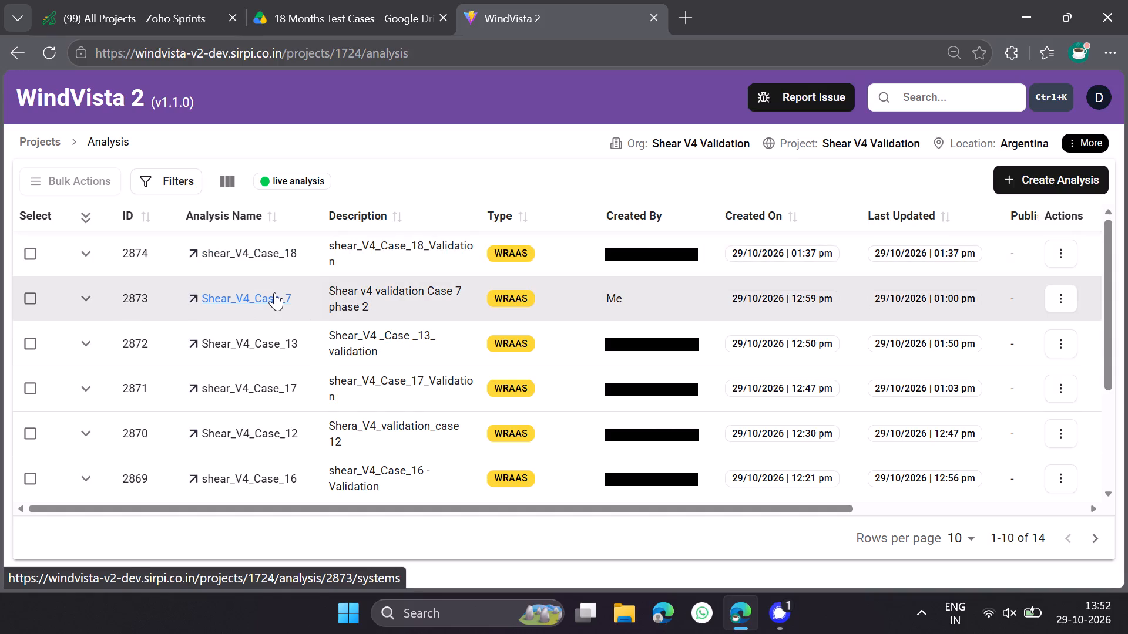
# Open the Shear_V4_Case_7 analysis from the Shear V4 Validation project's analysis list.
pyautogui.click(274, 292)
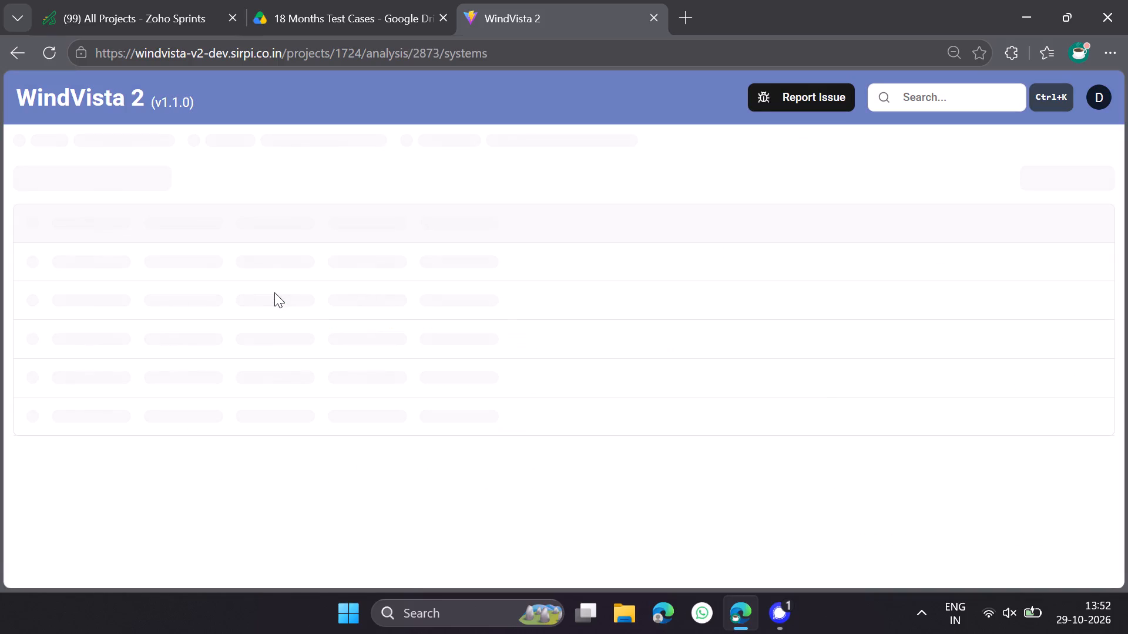
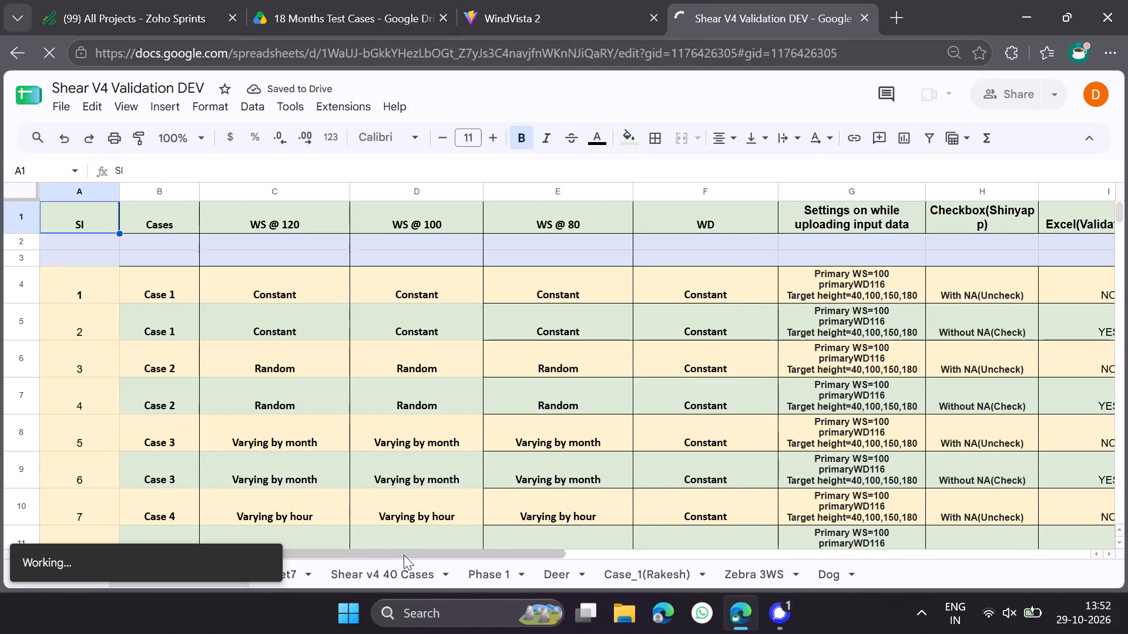
# Examine the Case 7 rows in the validation spreadsheet's Phase_2 (29th oct) sheet for upload settings, NA checkbox and Alpha/Z0 limits.
pyautogui.moveTo(404, 555); pyautogui.dragTo(509, 561)
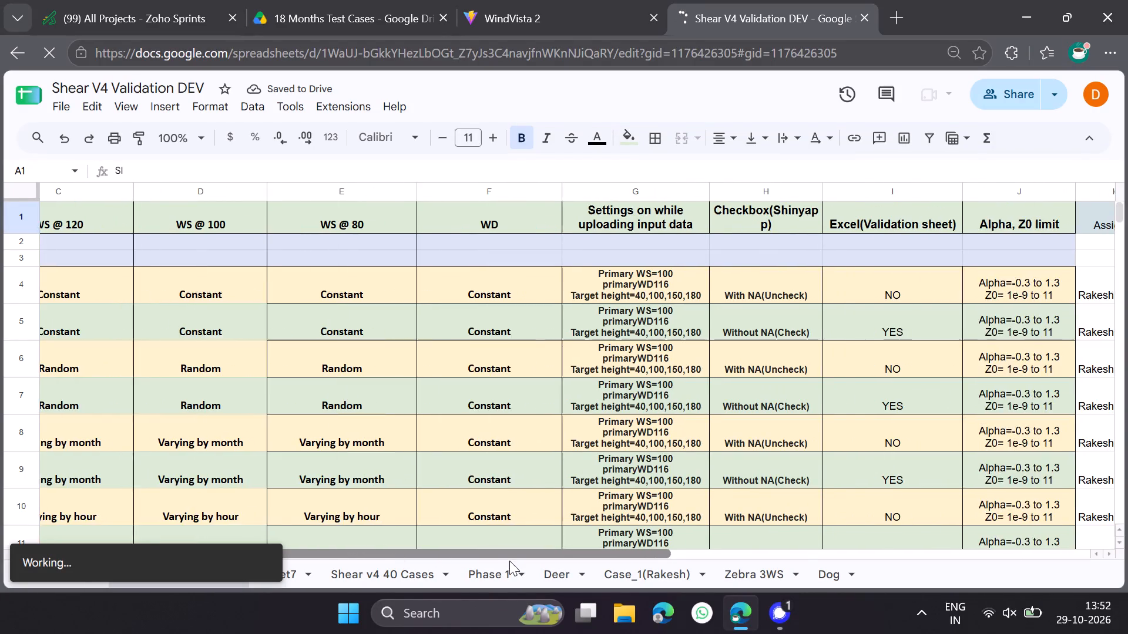
pyautogui.moveTo(509, 561); pyautogui.dragTo(305, 545)
pyautogui.scroll(-3, 442, 490)
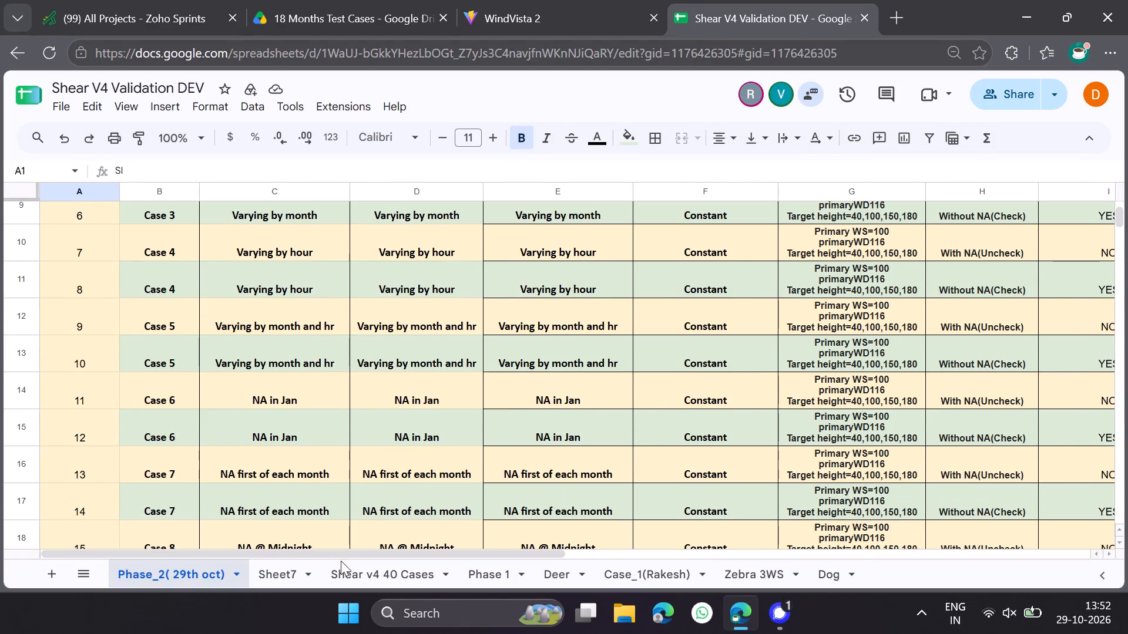
pyautogui.scroll(-1, 389, 532)
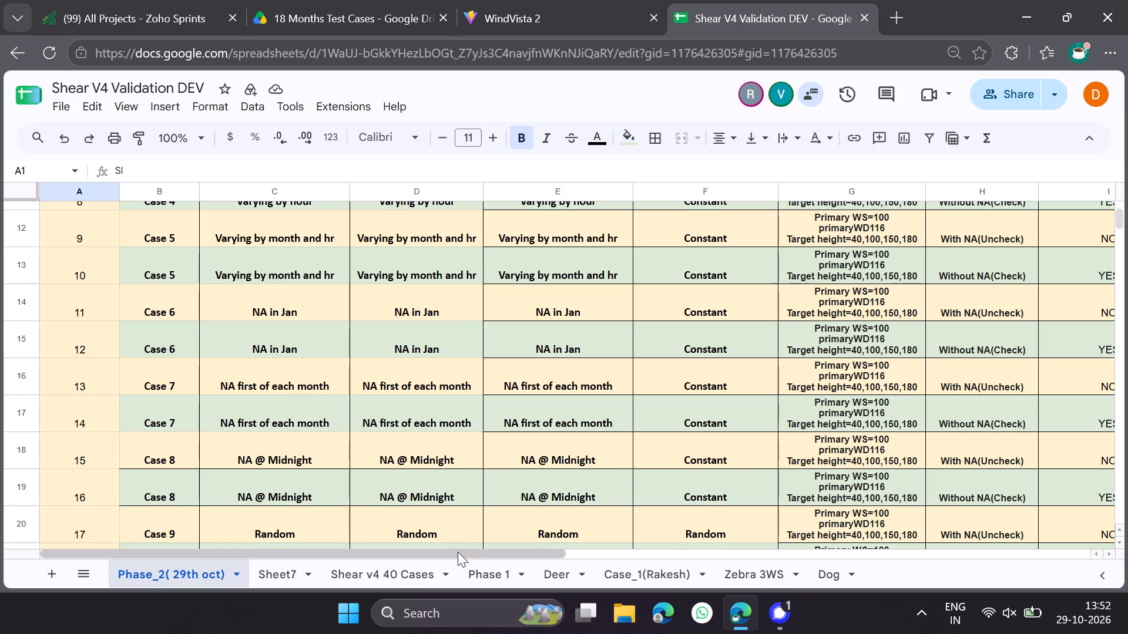
pyautogui.moveTo(458, 552); pyautogui.dragTo(569, 561)
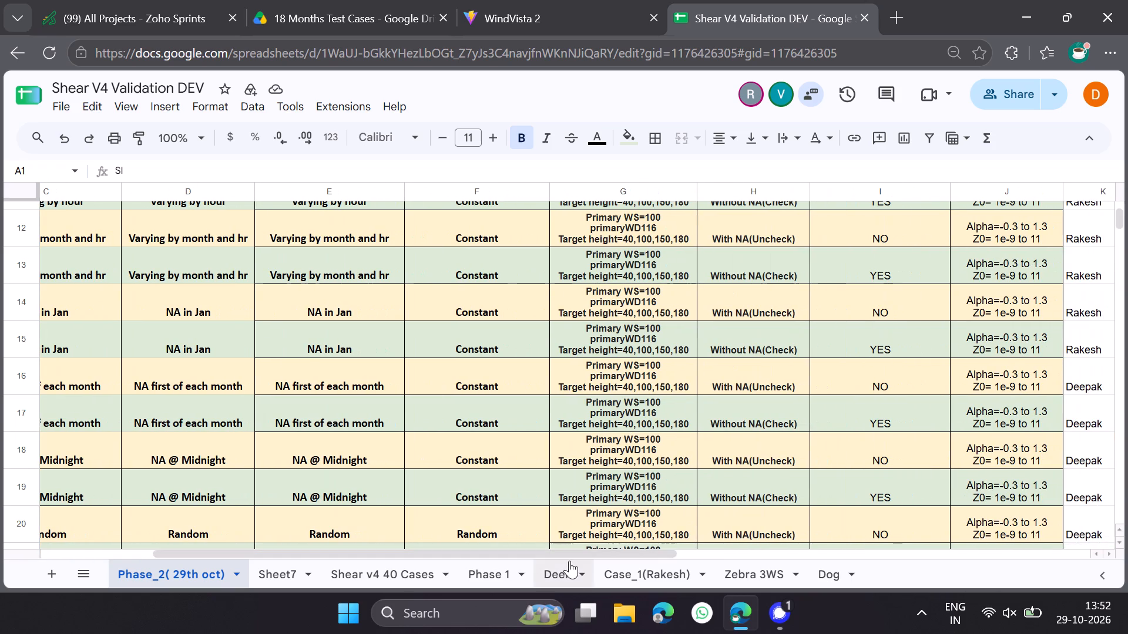
pyautogui.moveTo(569, 561); pyautogui.dragTo(533, 556)
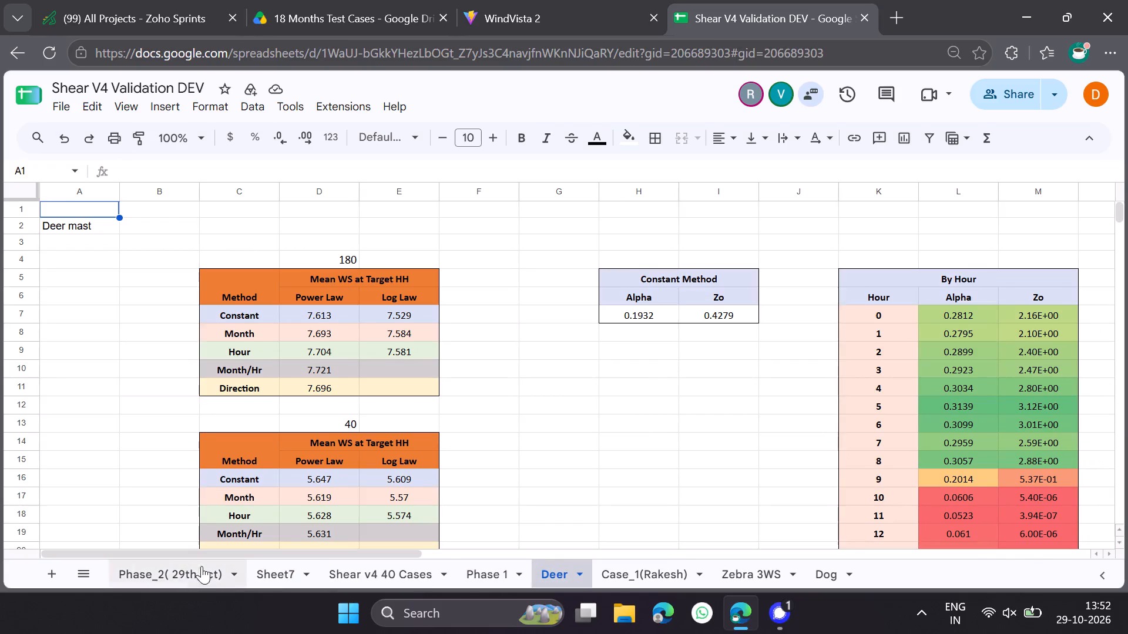
pyautogui.click(175, 570)
# Switch to WindVista 2, return to the Shear V4 Validation analysis list, and open the same page in a second browser tab.
pyautogui.click(617, 0)
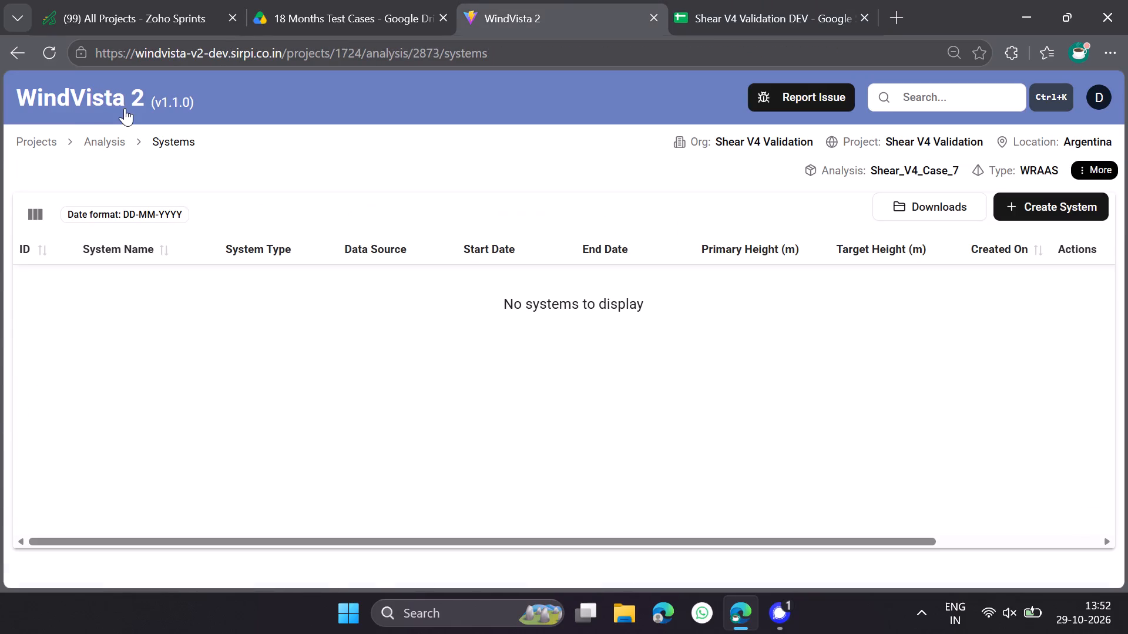
pyautogui.click(103, 136)
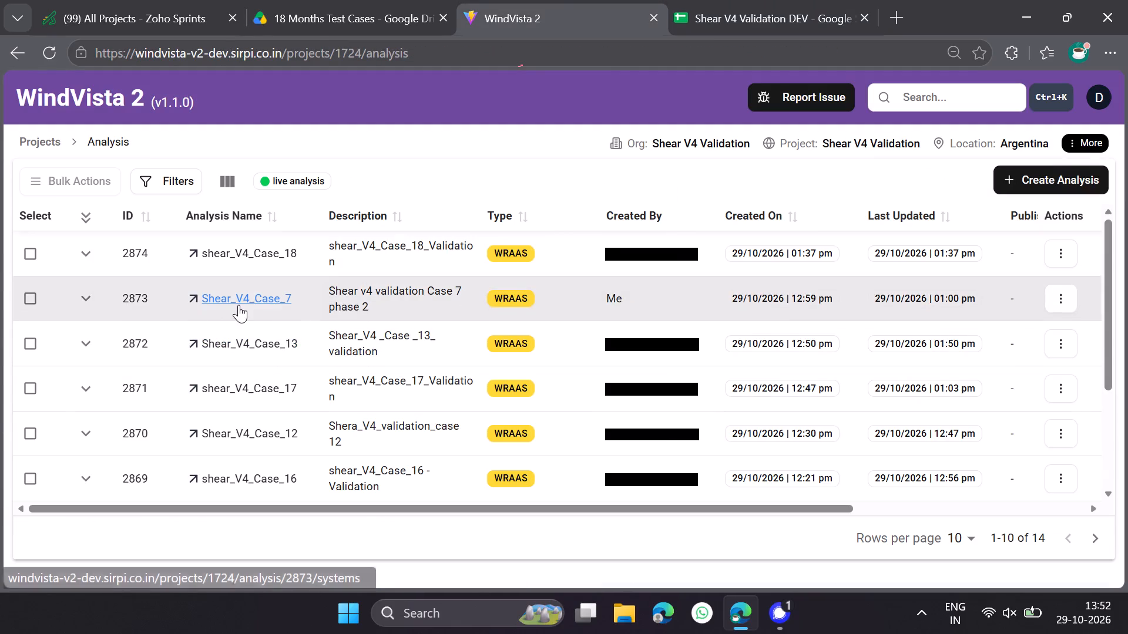
pyautogui.click(899, 12)
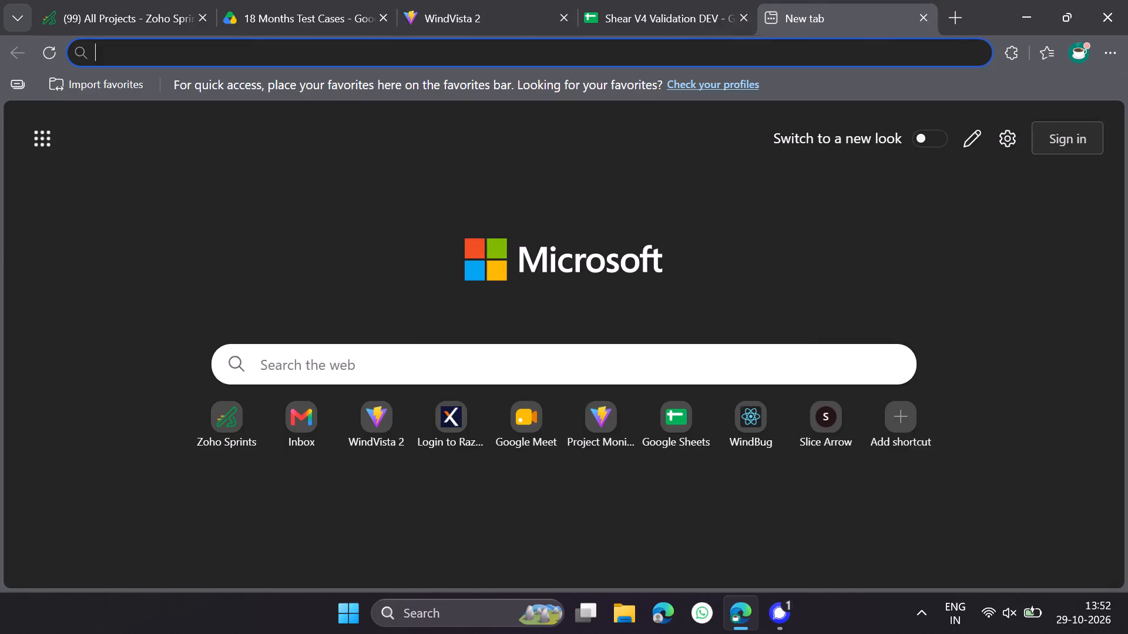
pyautogui.click(536, 0)
pyautogui.click(428, 55)
pyautogui.rightClick(428, 55)
pyautogui.rightClick(428, 55)
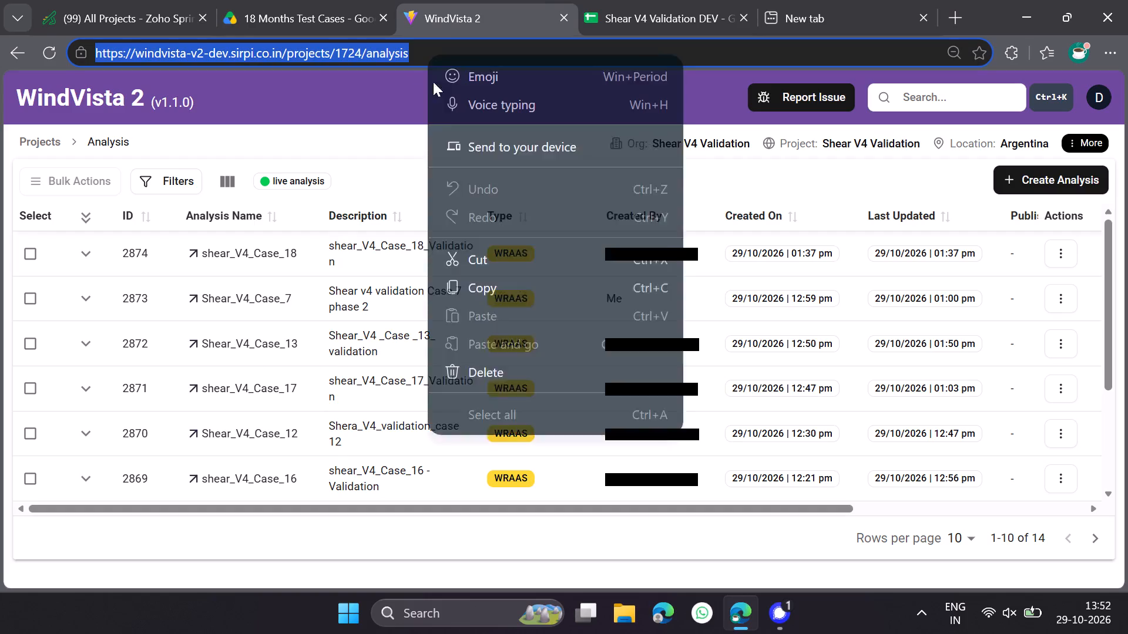
pyautogui.click(464, 299)
pyautogui.click(813, 0)
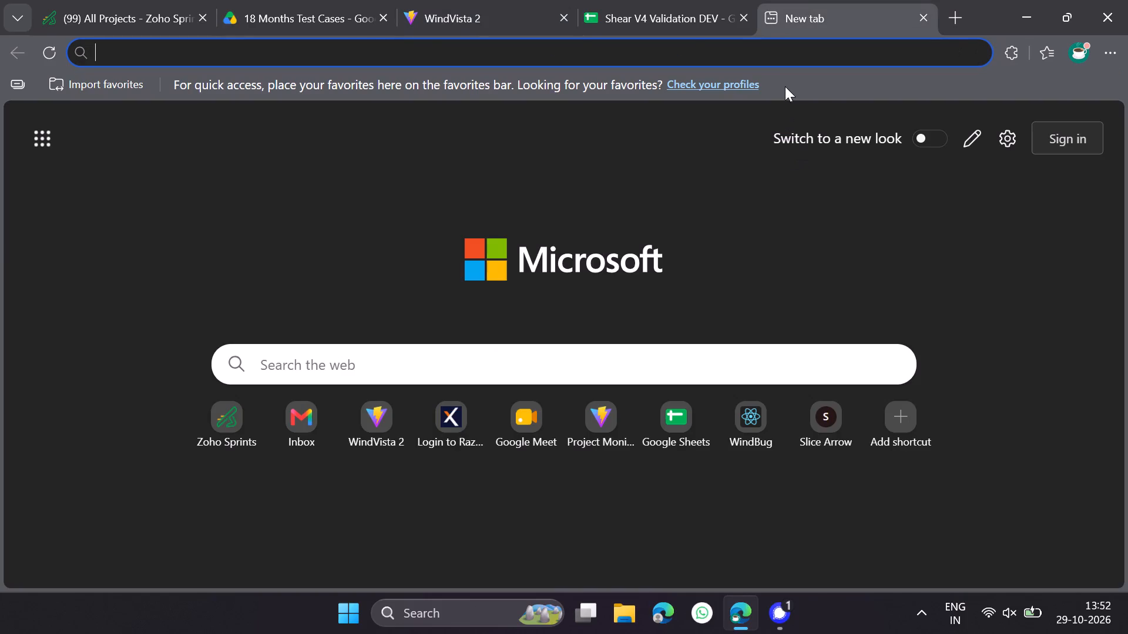
pyautogui.hotkey('ctrl', 'v')
pyautogui.press('Return')
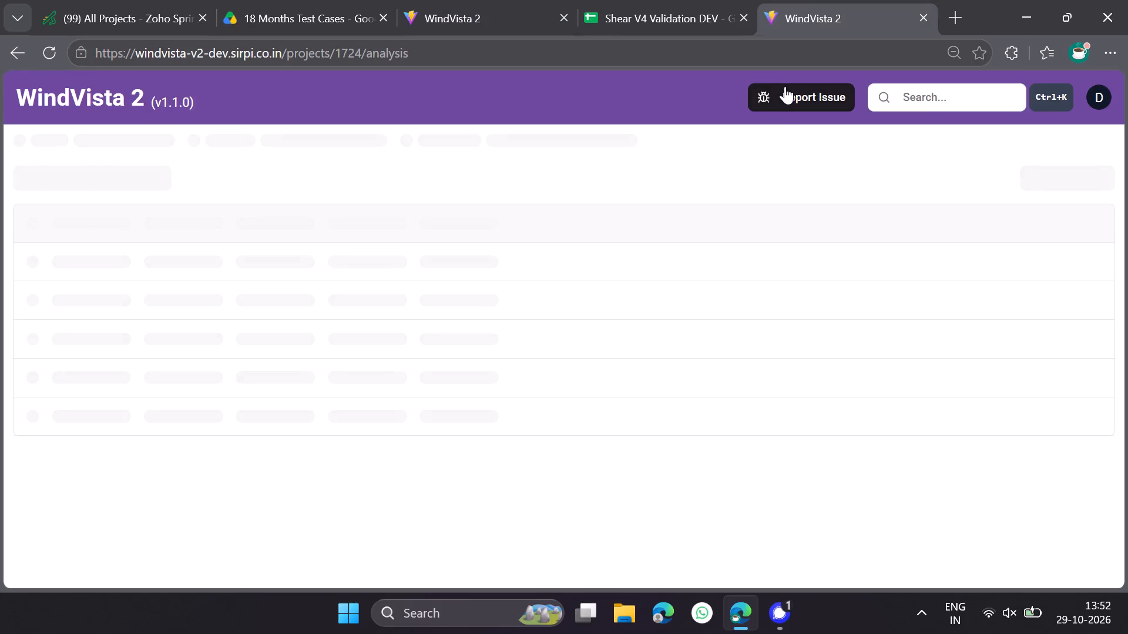
pyautogui.moveTo(785, 86); pyautogui.dragTo(784, 95, button='right')
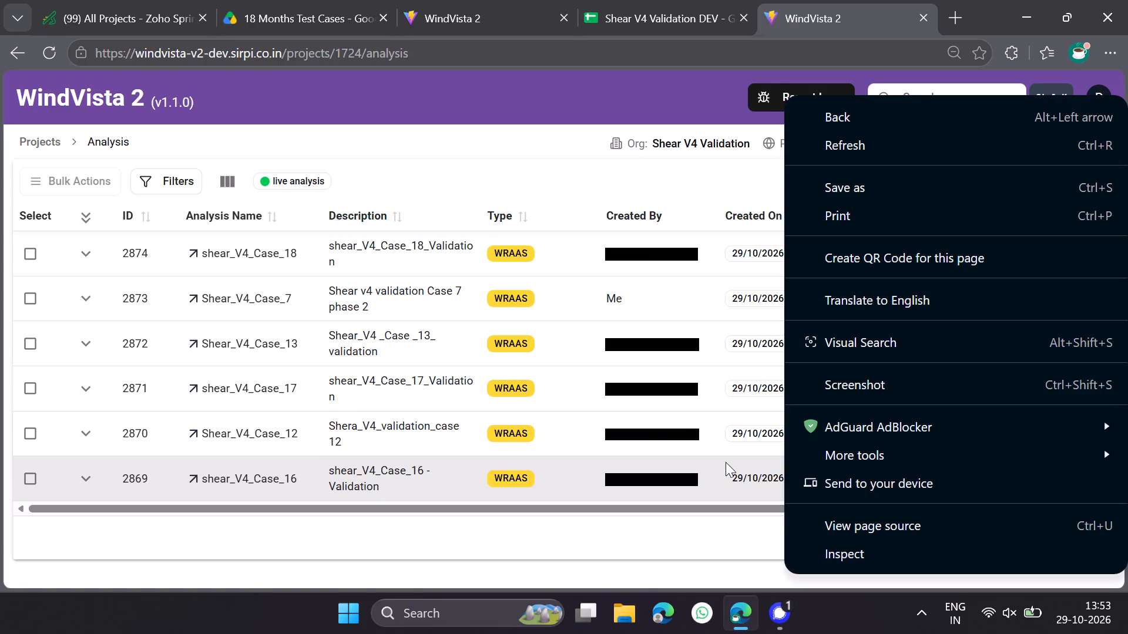
pyautogui.scroll(-1, 812, 579)
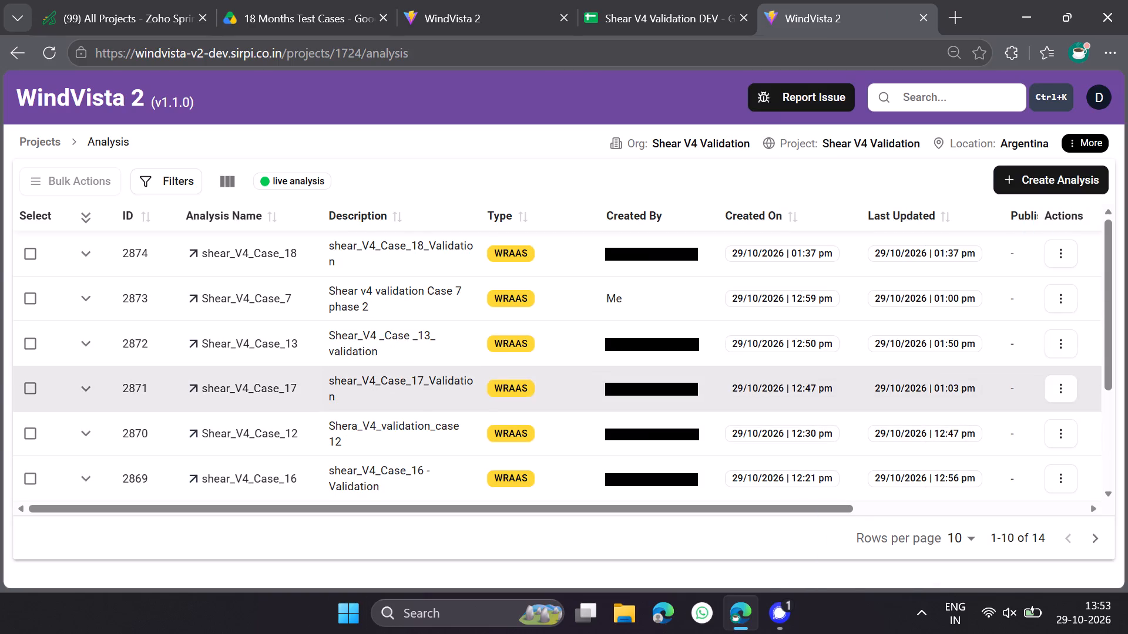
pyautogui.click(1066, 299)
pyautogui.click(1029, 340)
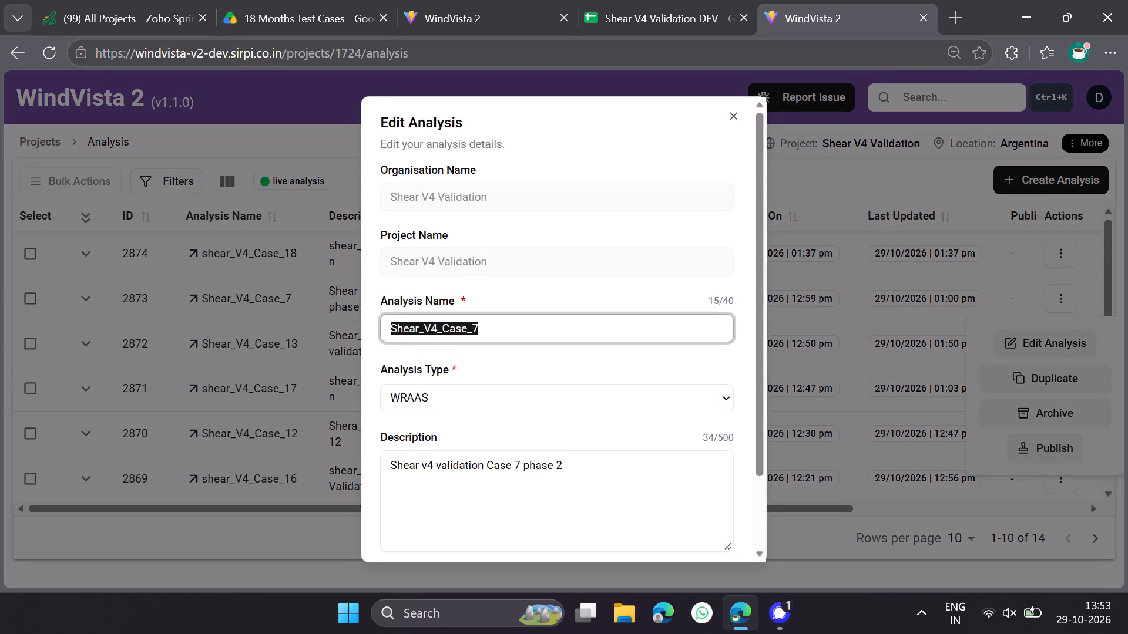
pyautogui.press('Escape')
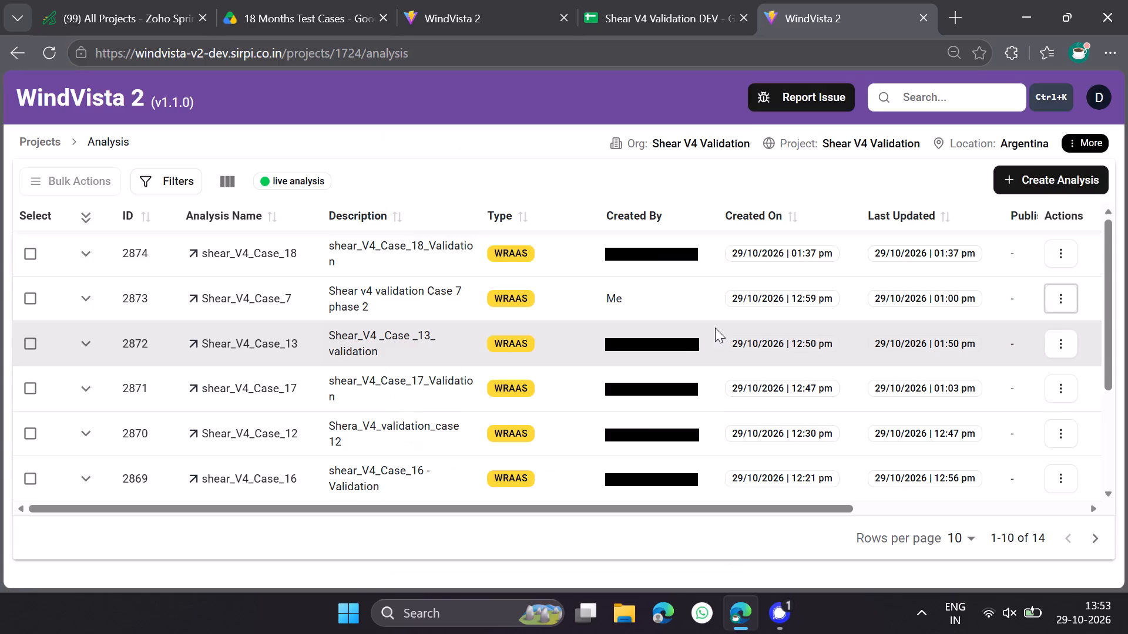
# Edit the Shear_V4_Case_7 analysis, replacing its description with "Shear_V4_Case_7 Validation", and save it.
pyautogui.click(1079, 308)
pyautogui.click(1062, 305)
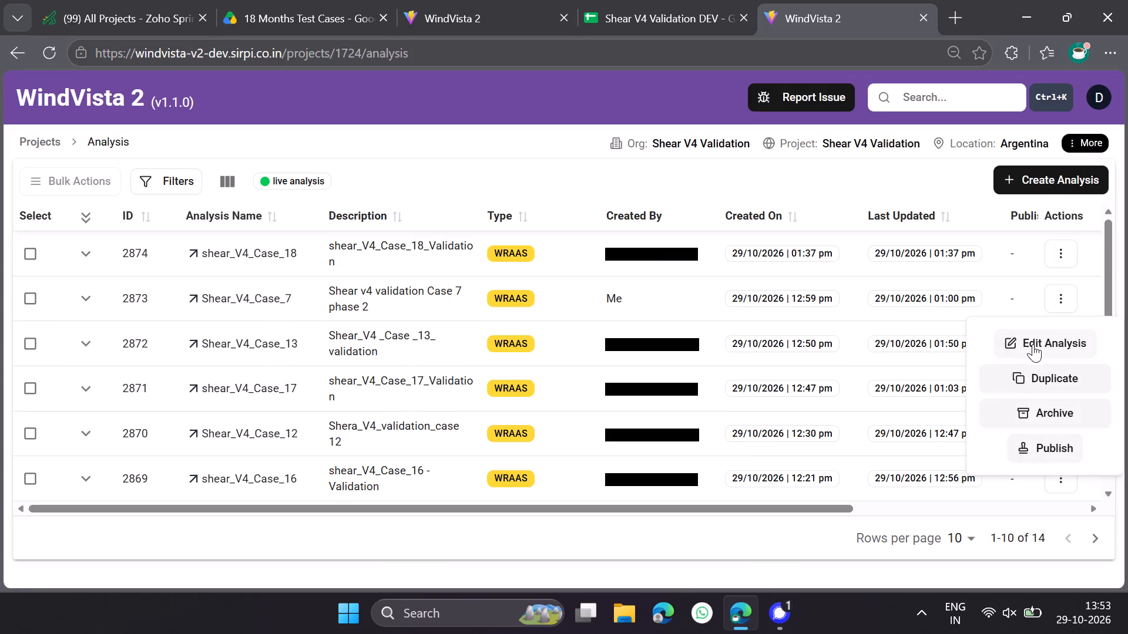
pyautogui.click(1033, 344)
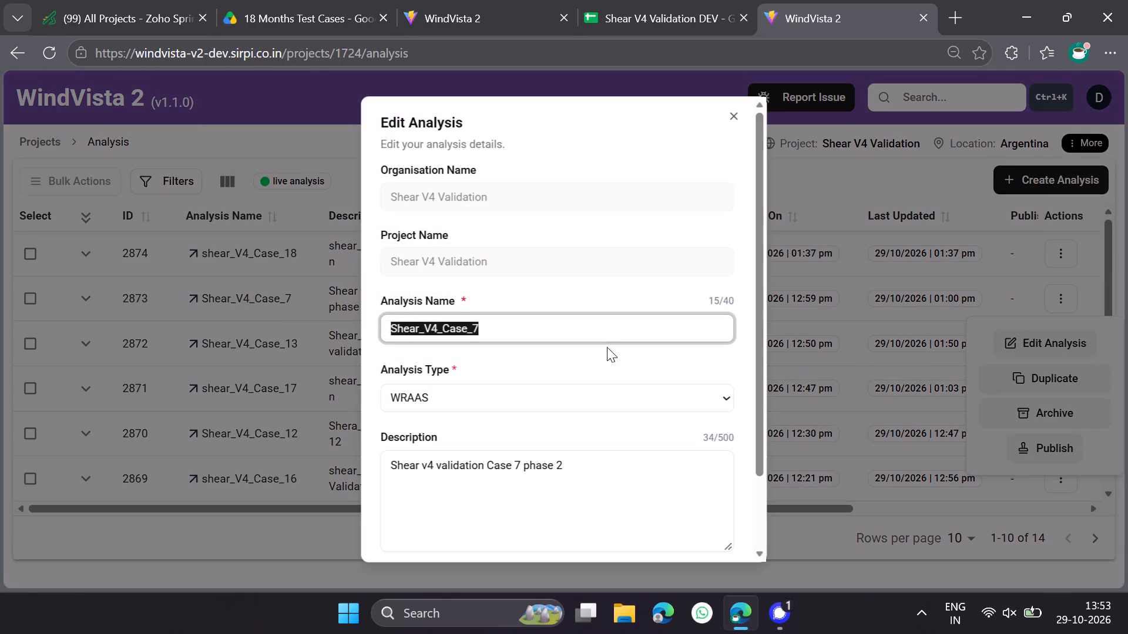
pyautogui.click(530, 331)
pyautogui.hotkey('ctrl', 'a')
pyautogui.hotkey('ctrl', 'c')
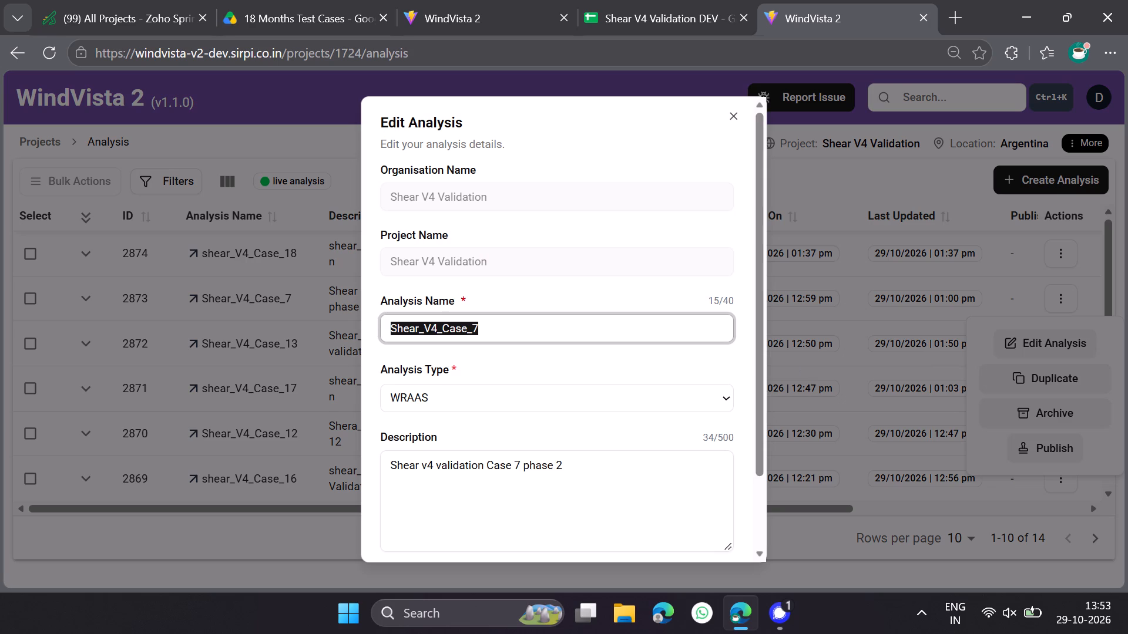
pyautogui.moveTo(578, 475); pyautogui.dragTo(442, 487)
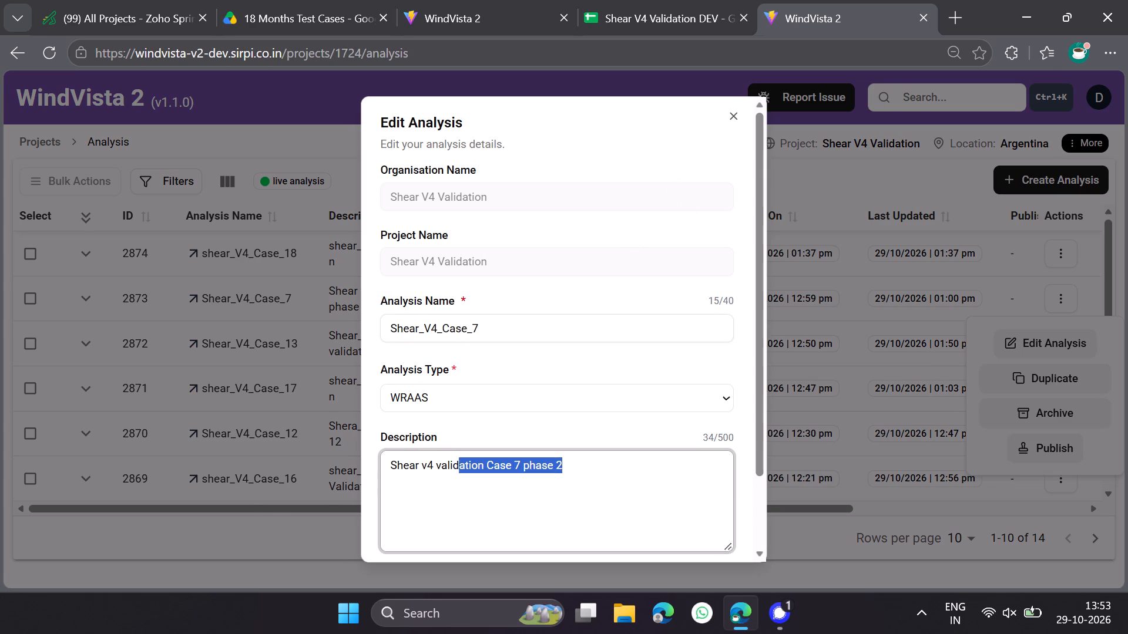
pyautogui.moveTo(442, 487); pyautogui.dragTo(263, 504)
pyautogui.hotkey('ctrl', 'v')
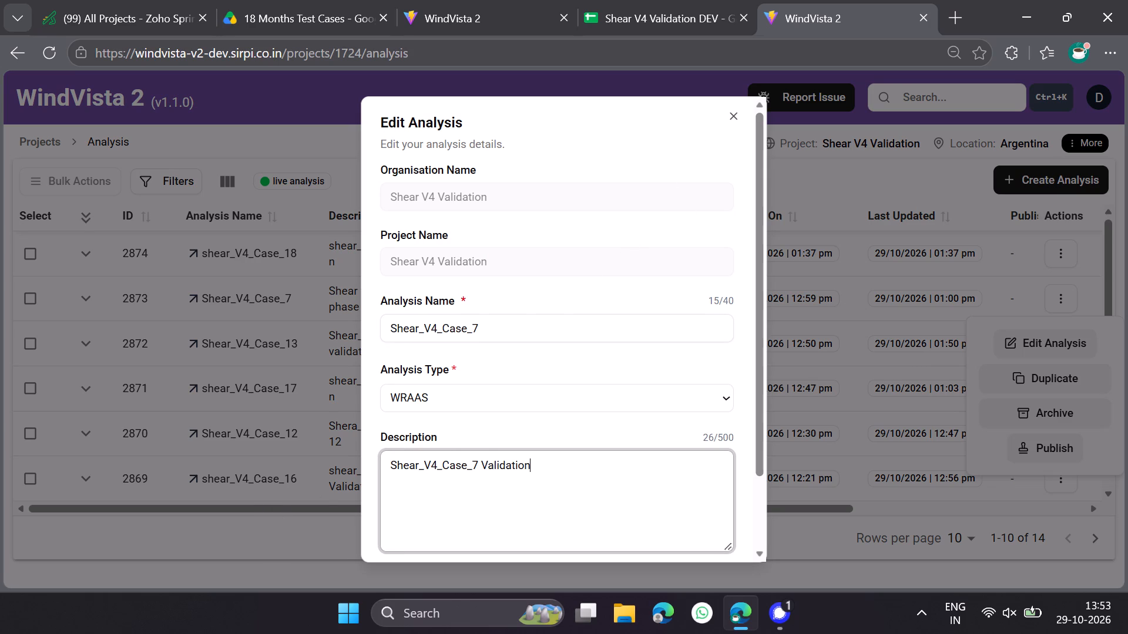
pyautogui.scroll(-7, 613, 298)
pyautogui.click(693, 533)
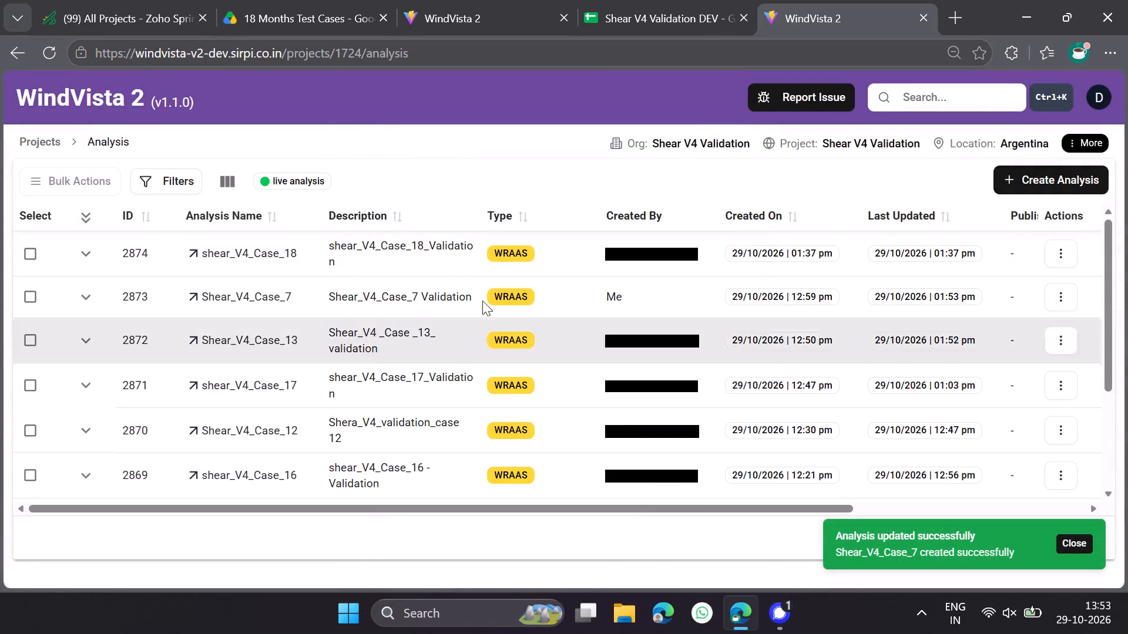
# Correct the Shear_V4_Case_7 analysis description to "Shear_V4_Case_7_Validation" and save it.
pyautogui.click(1060, 294)
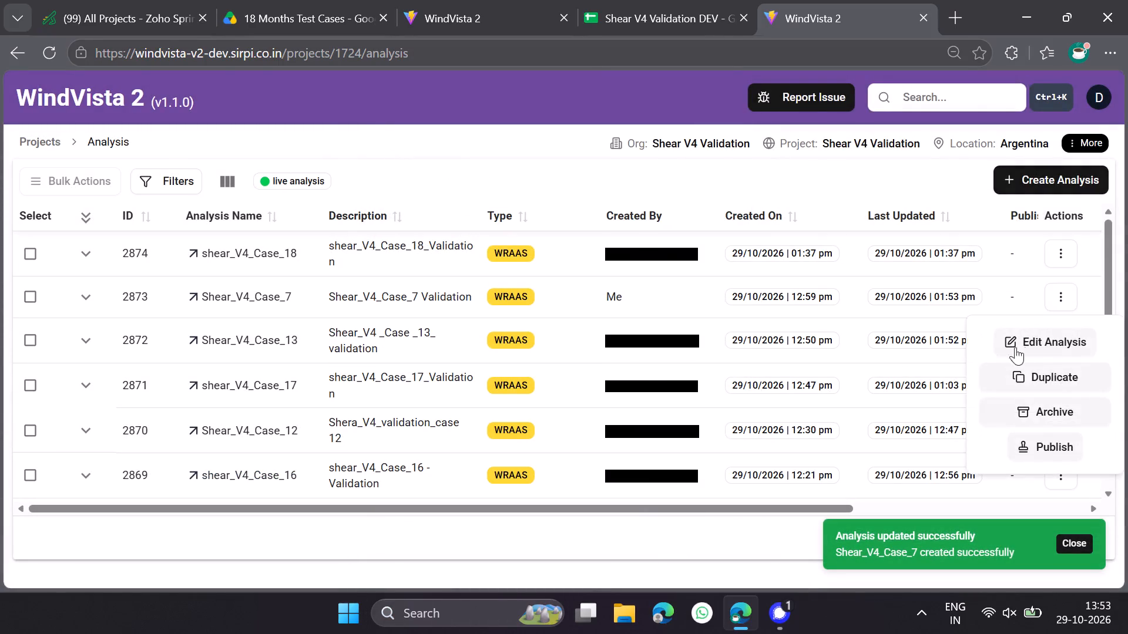
pyautogui.click(1034, 343)
pyautogui.click(482, 465)
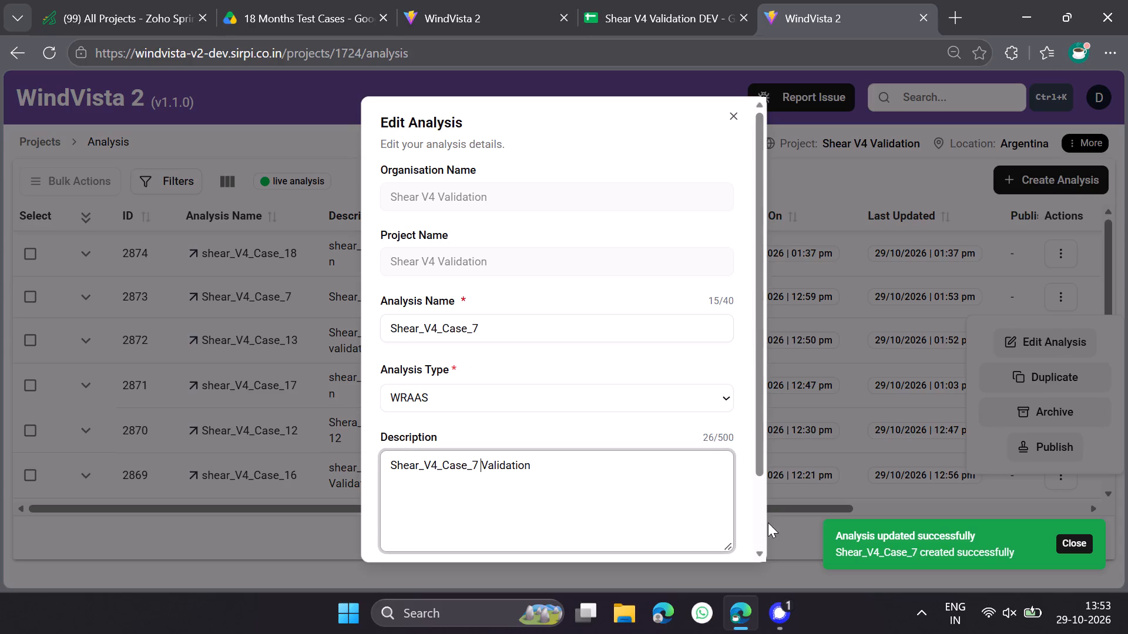
pyautogui.press('BackSpace')
pyautogui.hotkey('shift', '_')
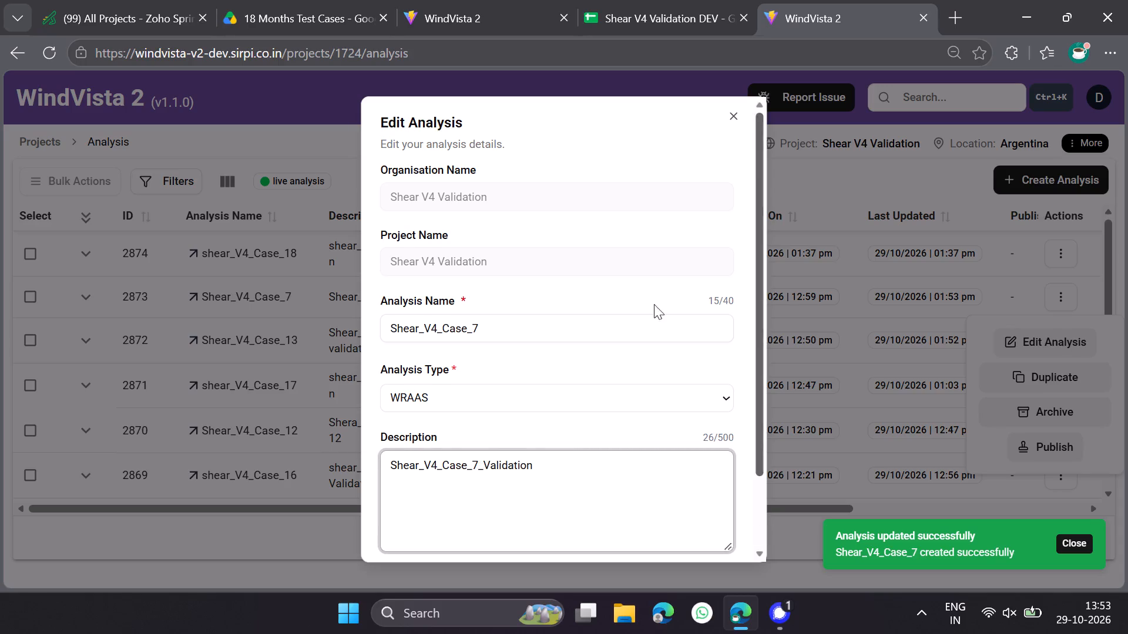
pyautogui.scroll(-5, 523, 329)
pyautogui.click(704, 528)
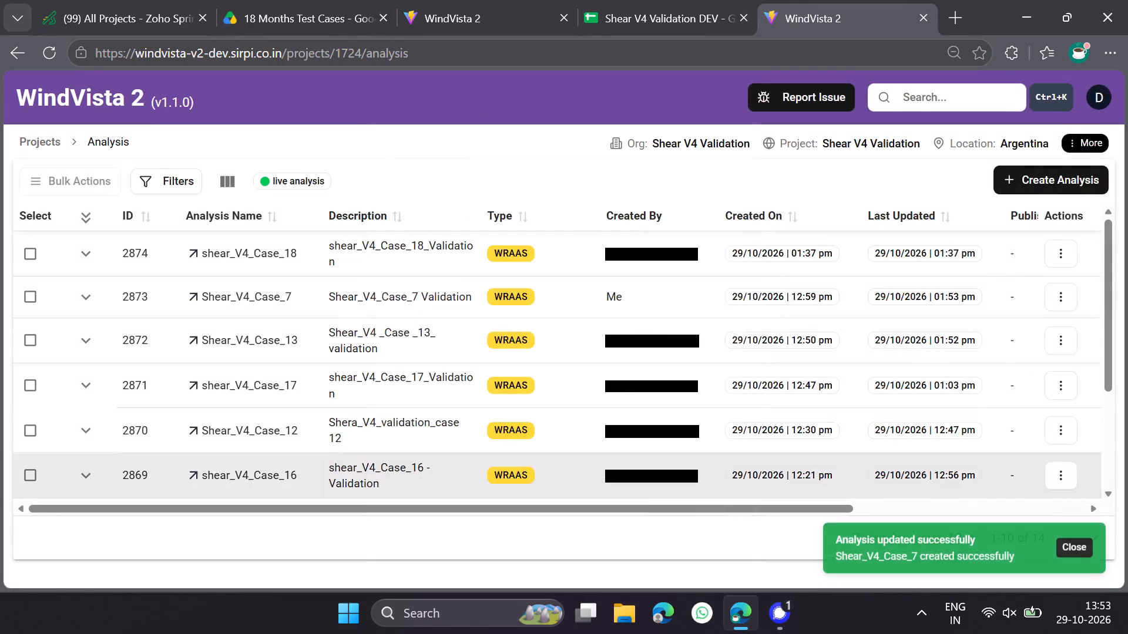
# Open the systems page of the Shear_V4_Case_7 analysis in both WindVista tabs.
pyautogui.click(244, 292)
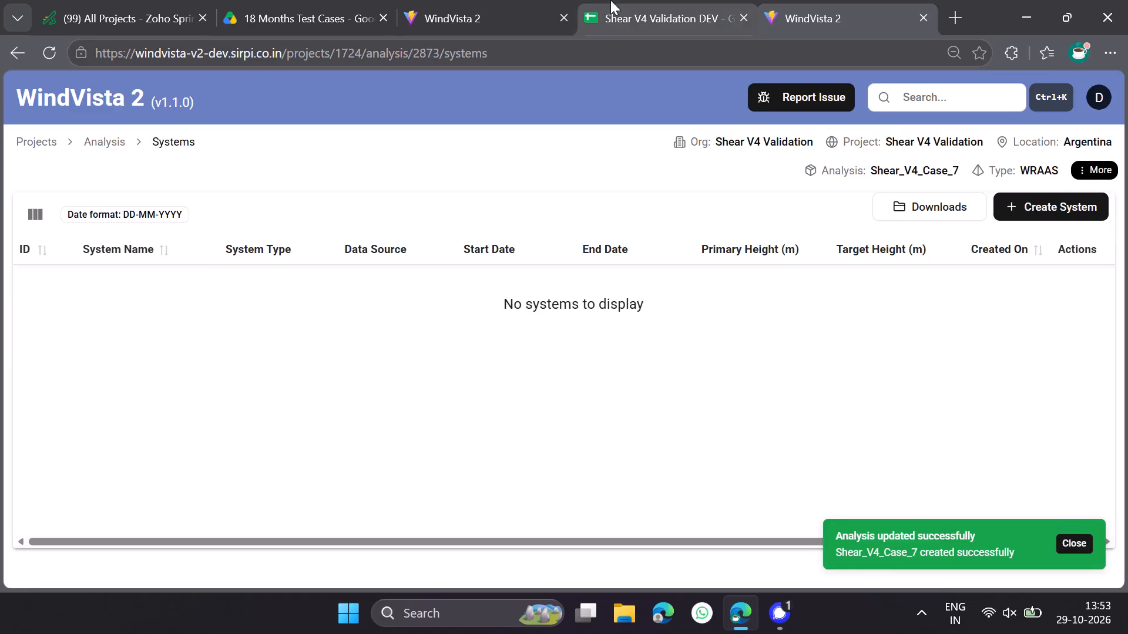
pyautogui.click(493, 0)
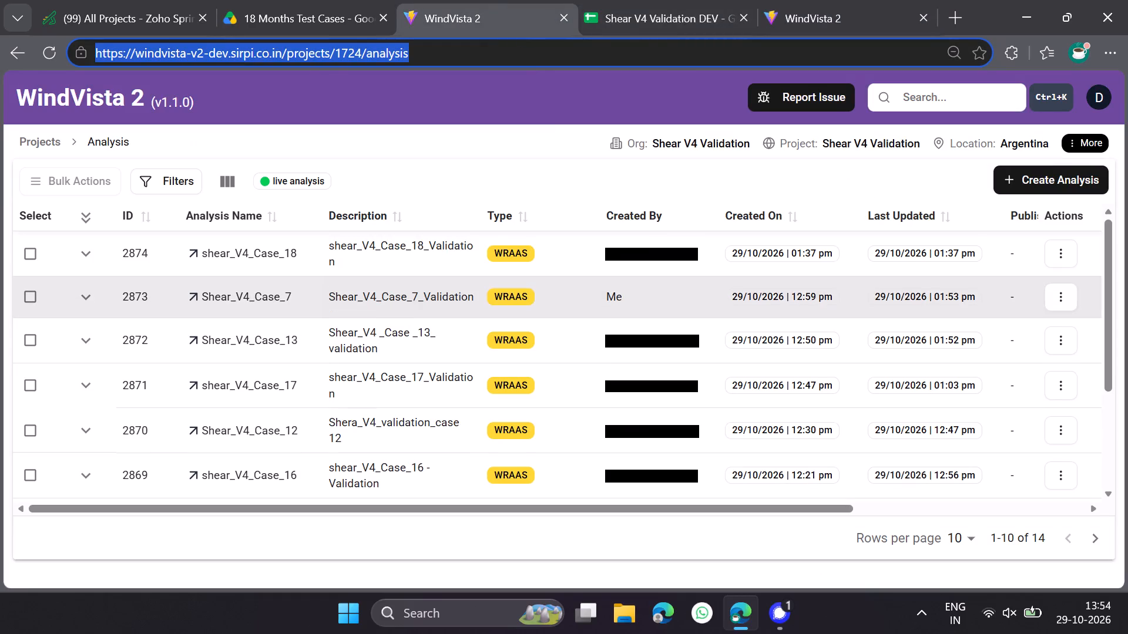
pyautogui.click(256, 296)
# Examine how systems are named and configured in the Shear_V4_Case_13 and Shear_V4_Case_12 analyses, and check the validation spreadsheet again.
pyautogui.click(799, 0)
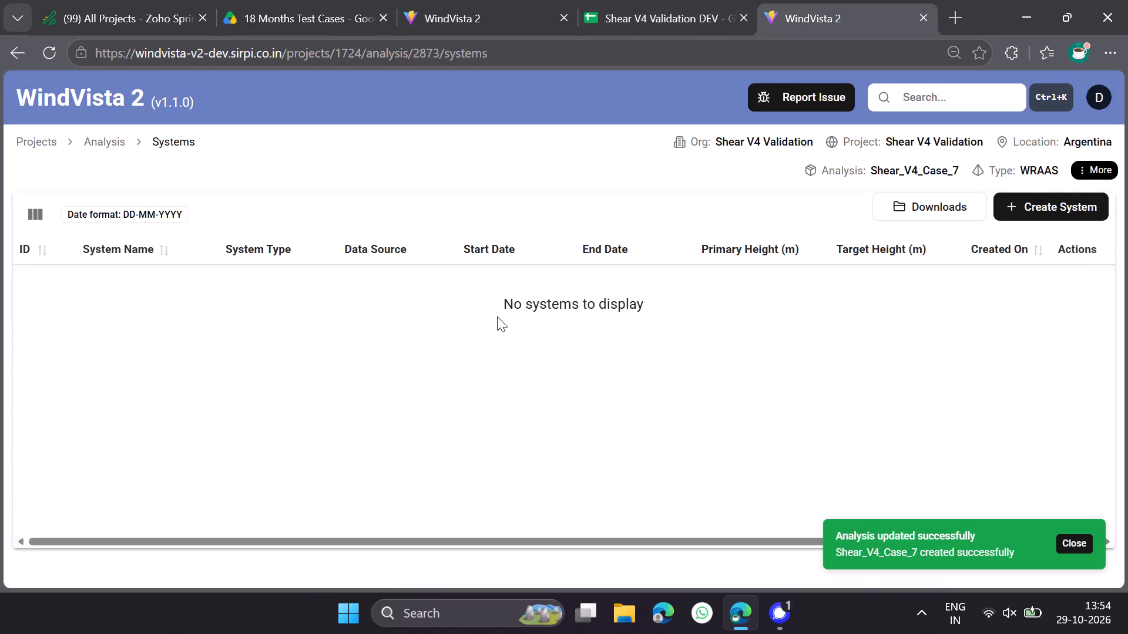
pyautogui.click(114, 137)
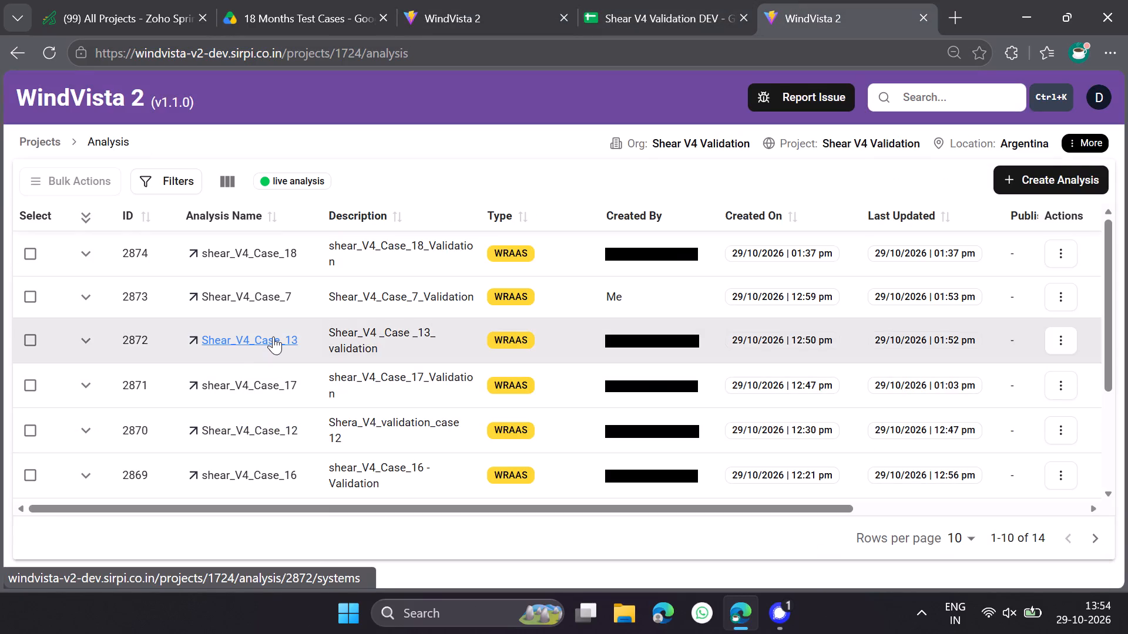
pyautogui.click(273, 336)
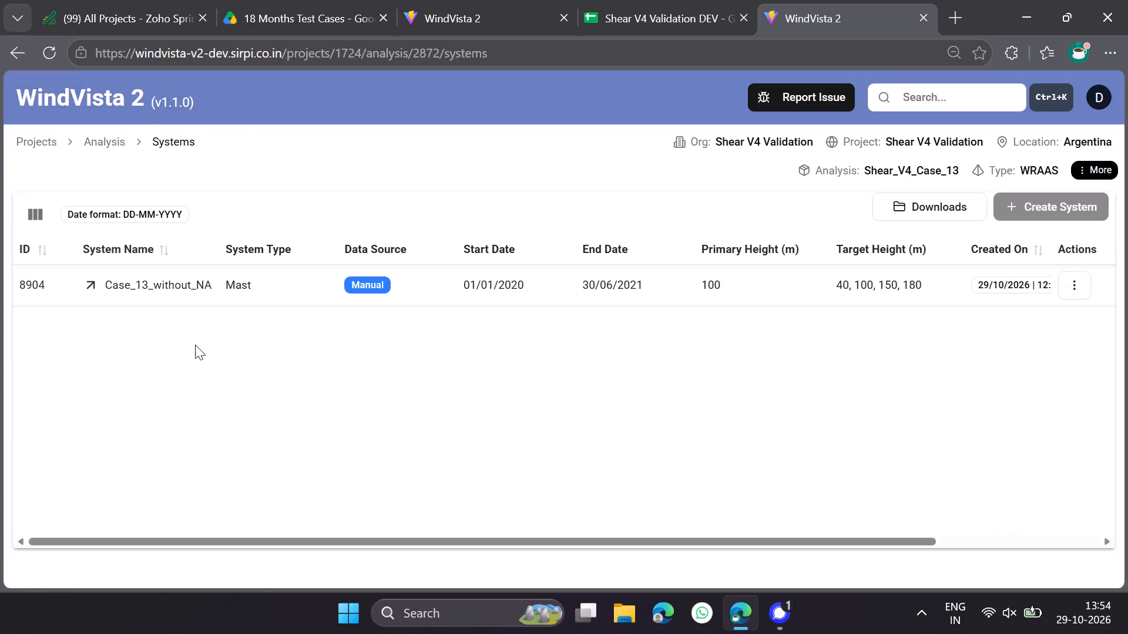
pyautogui.click(114, 135)
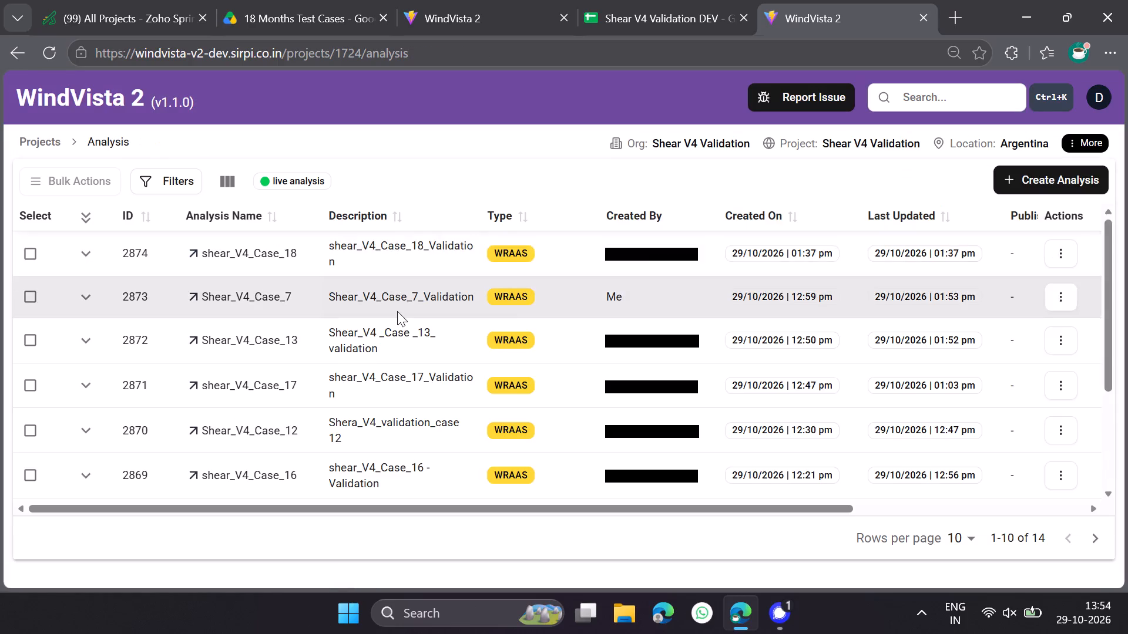
pyautogui.scroll(-2, 397, 311)
pyautogui.scroll(2, 397, 312)
pyautogui.click(279, 428)
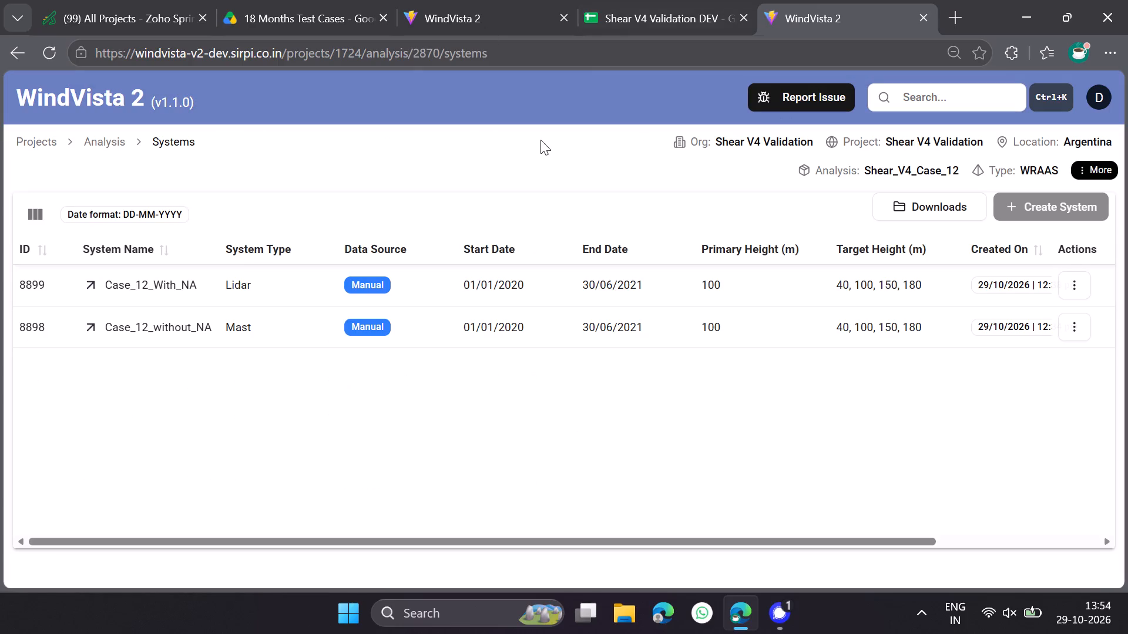
pyautogui.click(644, 0)
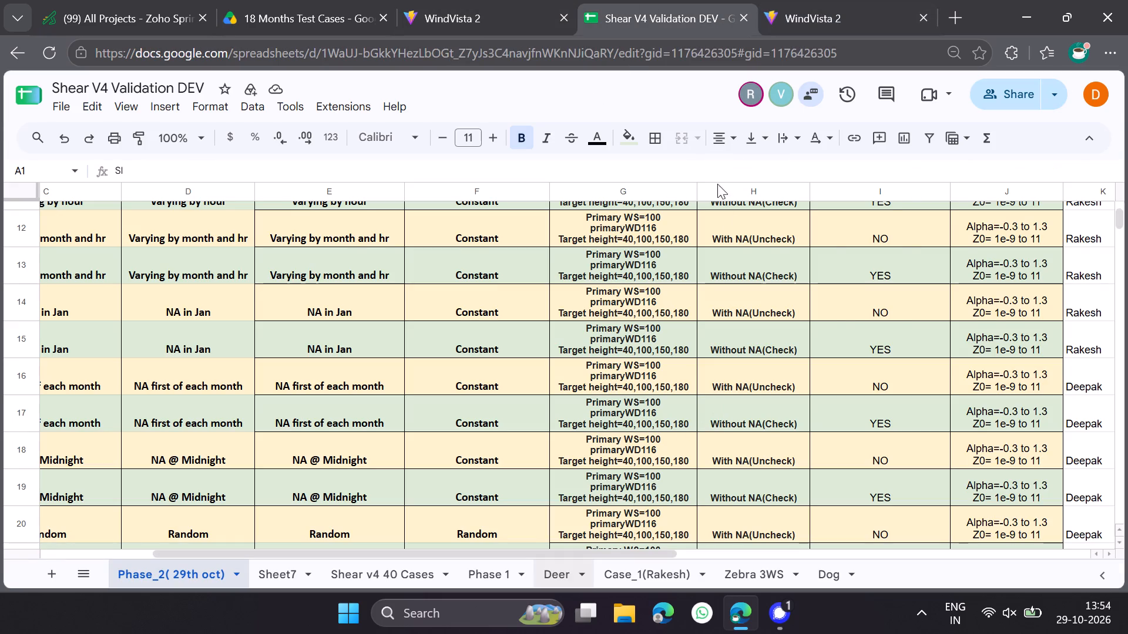
pyautogui.click(828, 0)
# Start creating a system in the Shear_V4_Case_7 analysis and upload Case_7.txt as its measurement file.
pyautogui.click(517, 0)
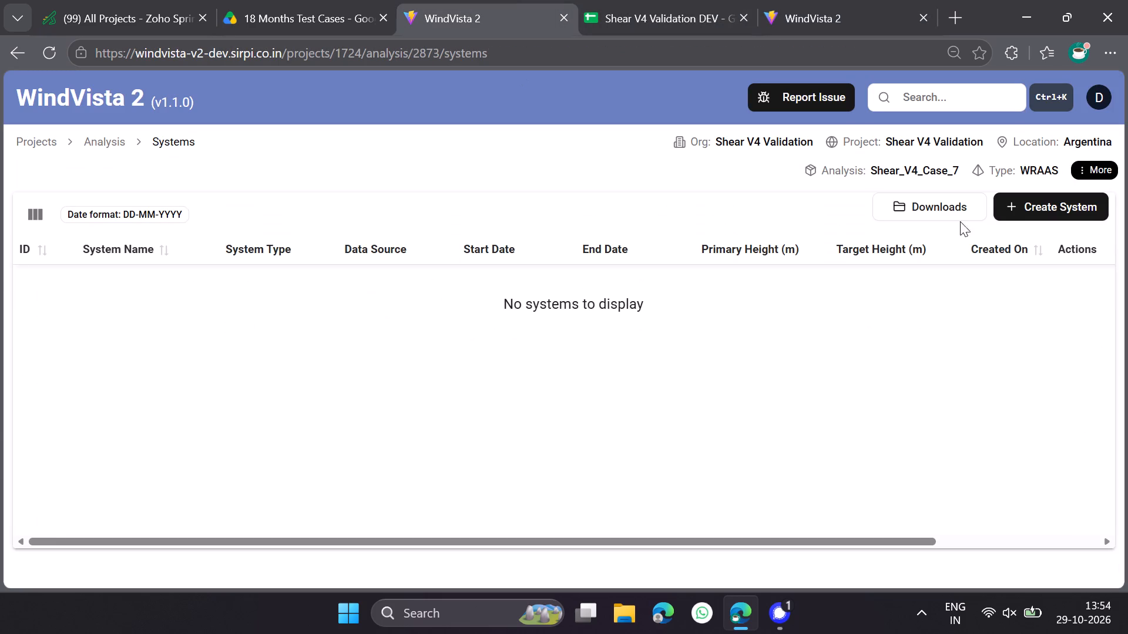
pyautogui.click(1027, 210)
pyautogui.click(327, 327)
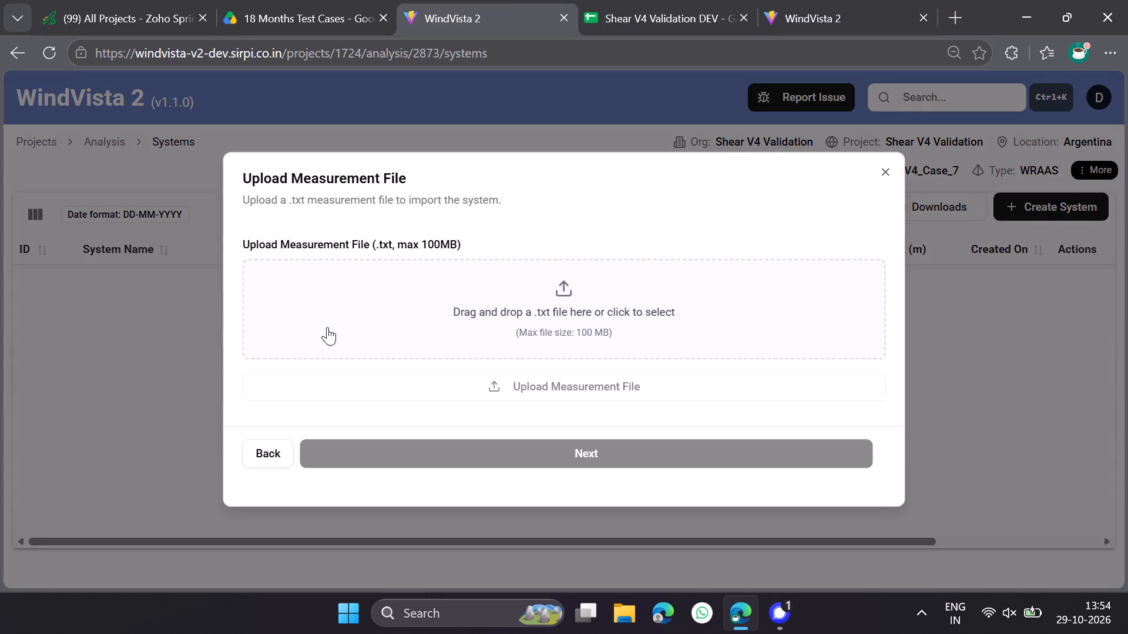
pyautogui.click(516, 246)
pyautogui.click(517, 304)
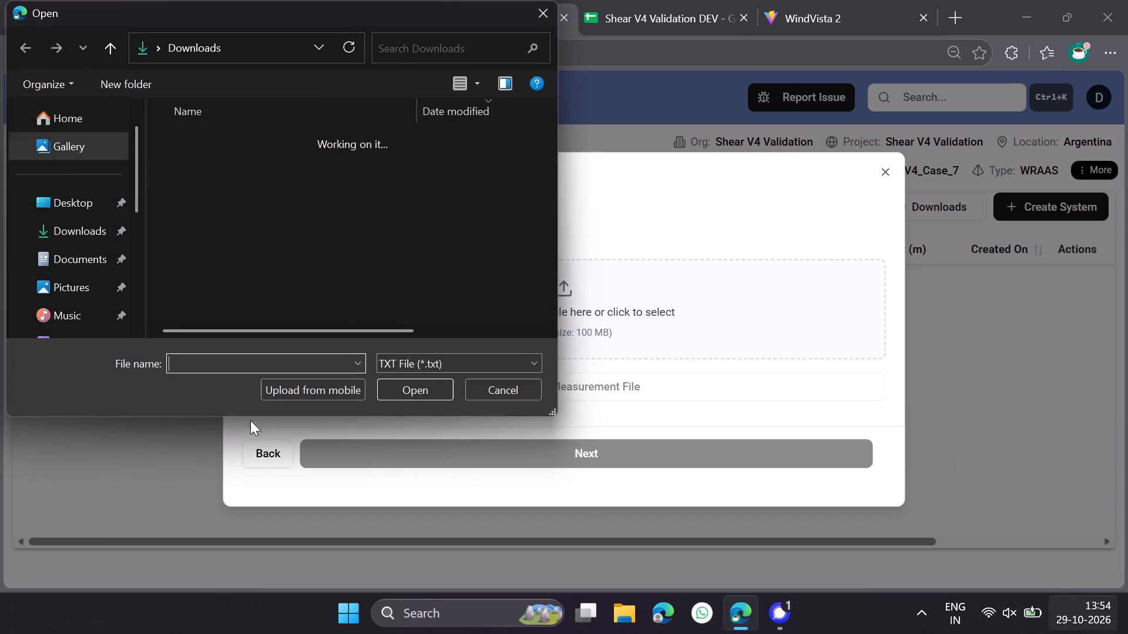
pyautogui.click(214, 164)
pyautogui.click(406, 393)
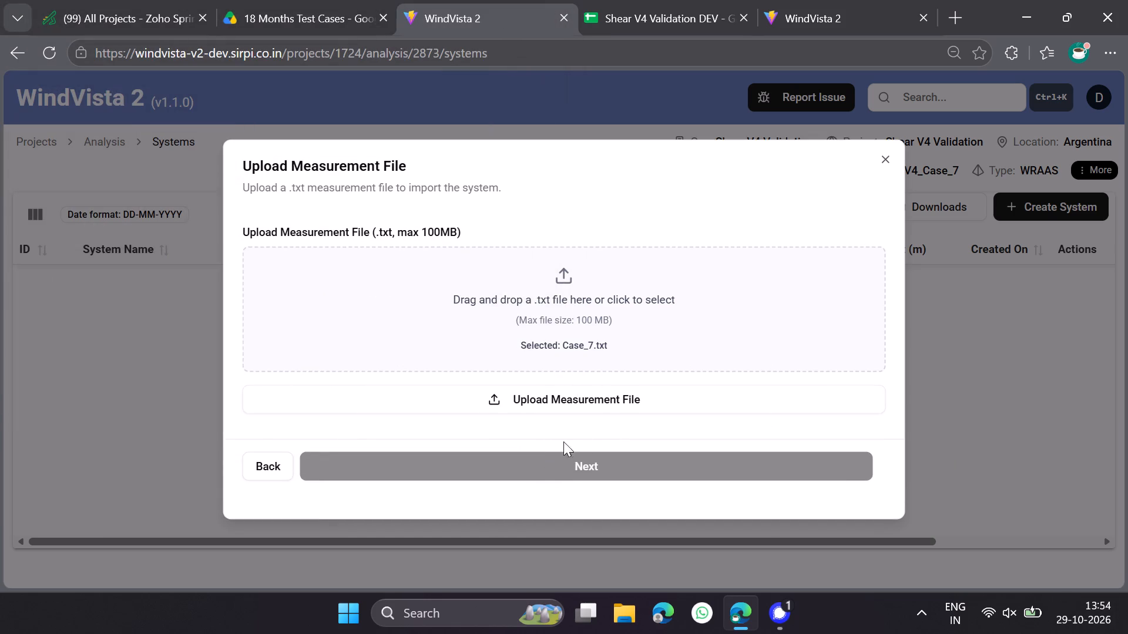
pyautogui.click(616, 404)
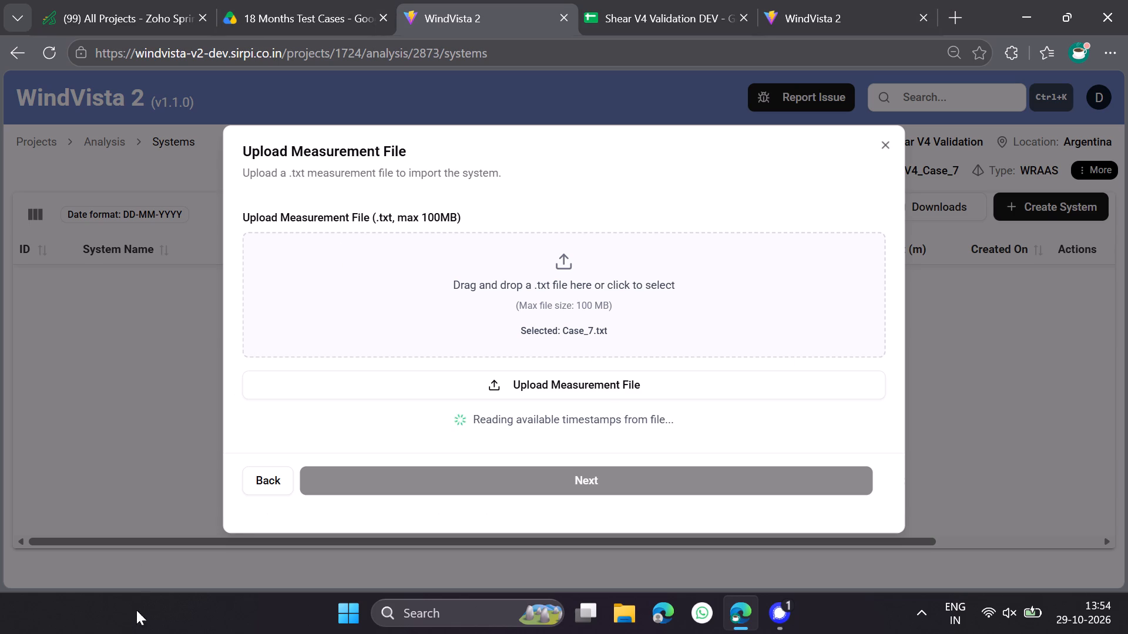
# Validate the Case_7.txt measurement file for the dates 01-01-2020 to 30-06-2021.
pyautogui.scroll(-5, 564, 400)
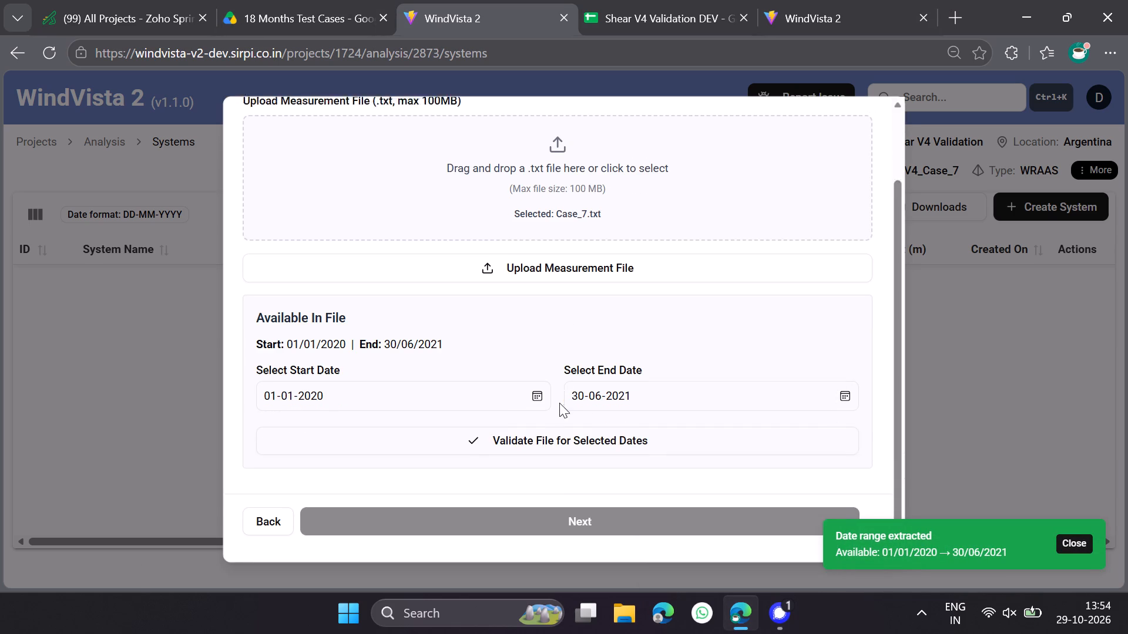
pyautogui.click(610, 413)
pyautogui.click(619, 439)
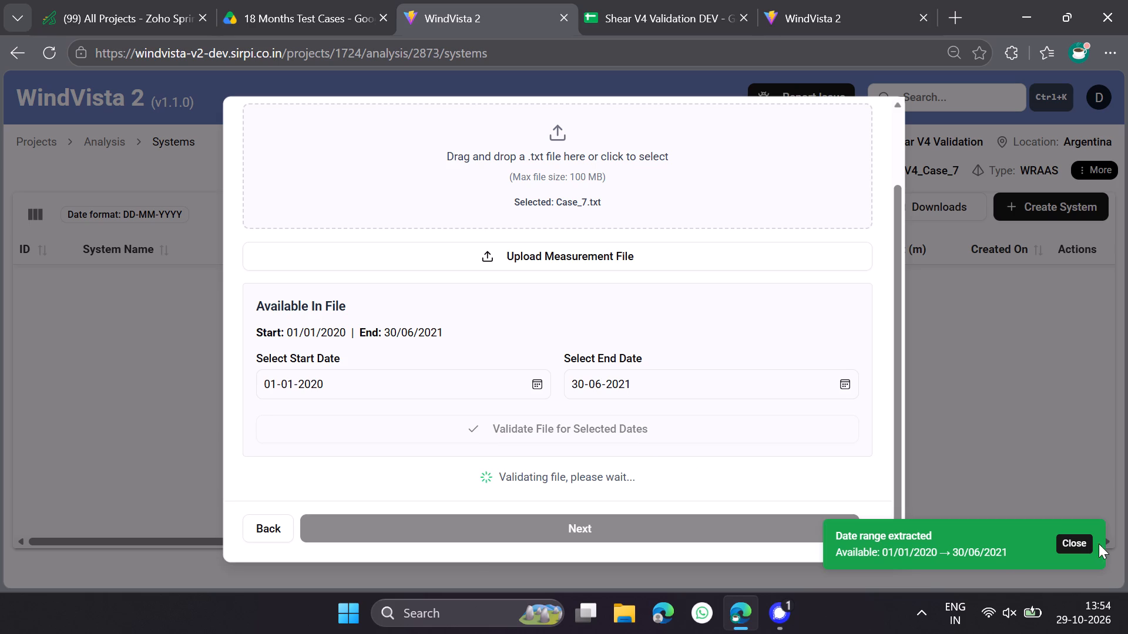
pyautogui.click(1071, 539)
pyautogui.click(1065, 540)
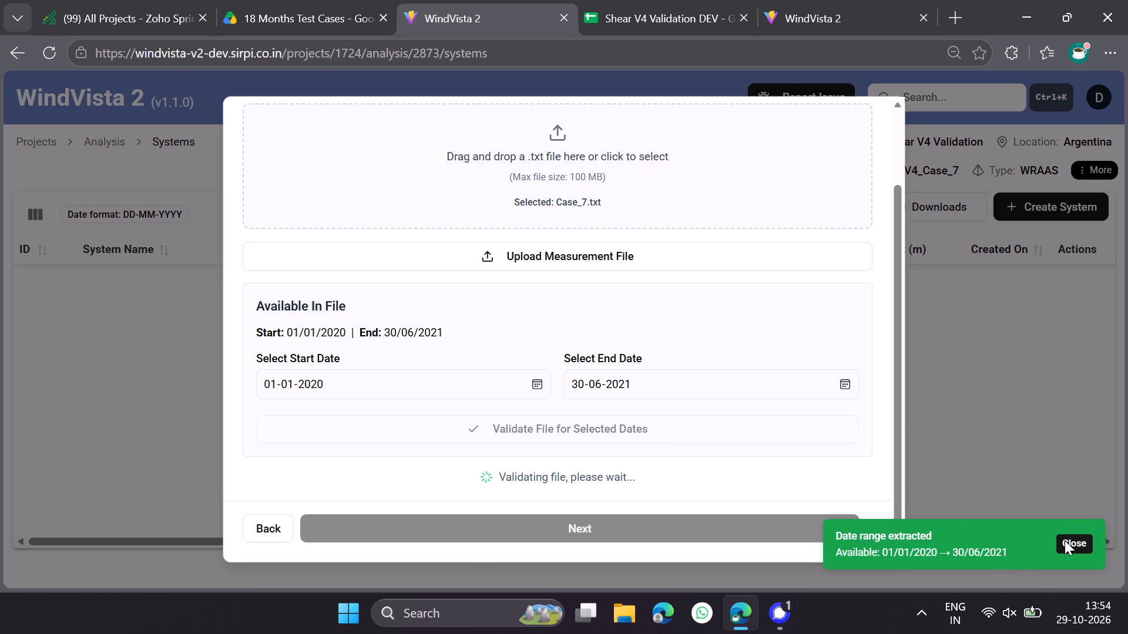
pyautogui.tripleClick(1065, 540)
pyautogui.tripleClick(1077, 545)
pyautogui.doubleClick(1077, 545)
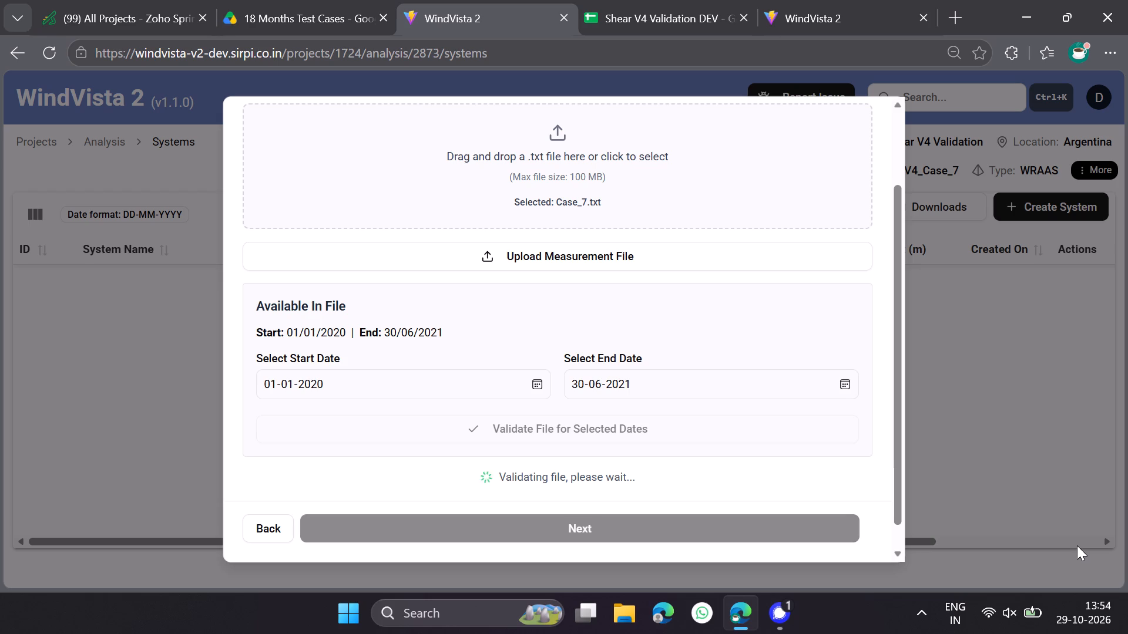
pyautogui.click(1077, 545)
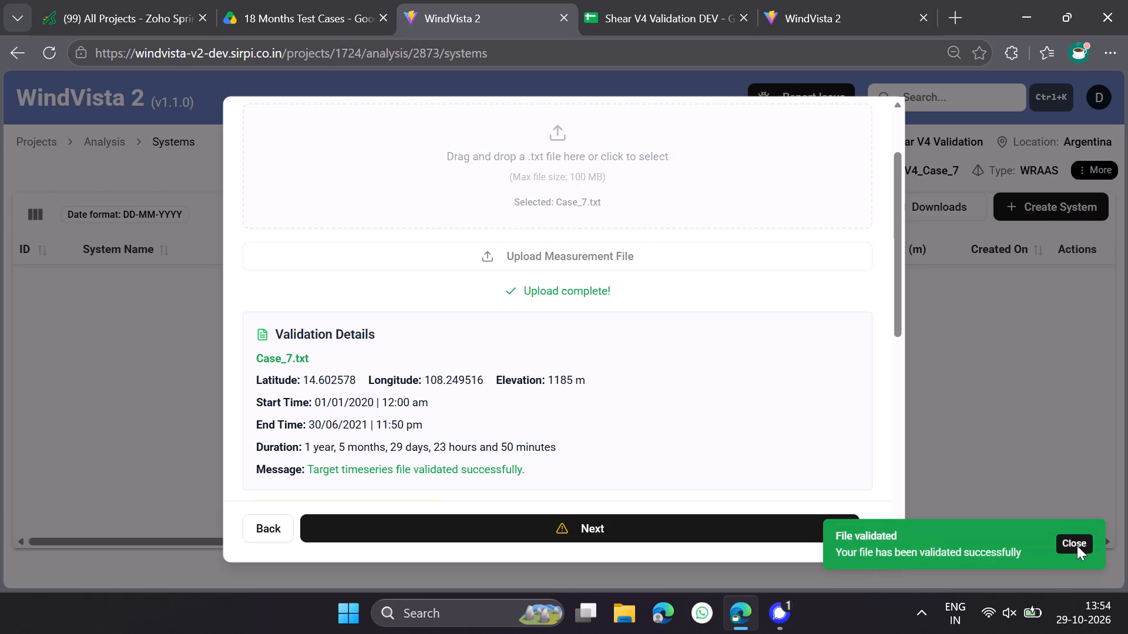
pyautogui.tripleClick(1077, 545)
pyautogui.click(1077, 545)
# Capture a screenshot of the whole screen with the Case_7.txt validation details.
pyautogui.press('Print')
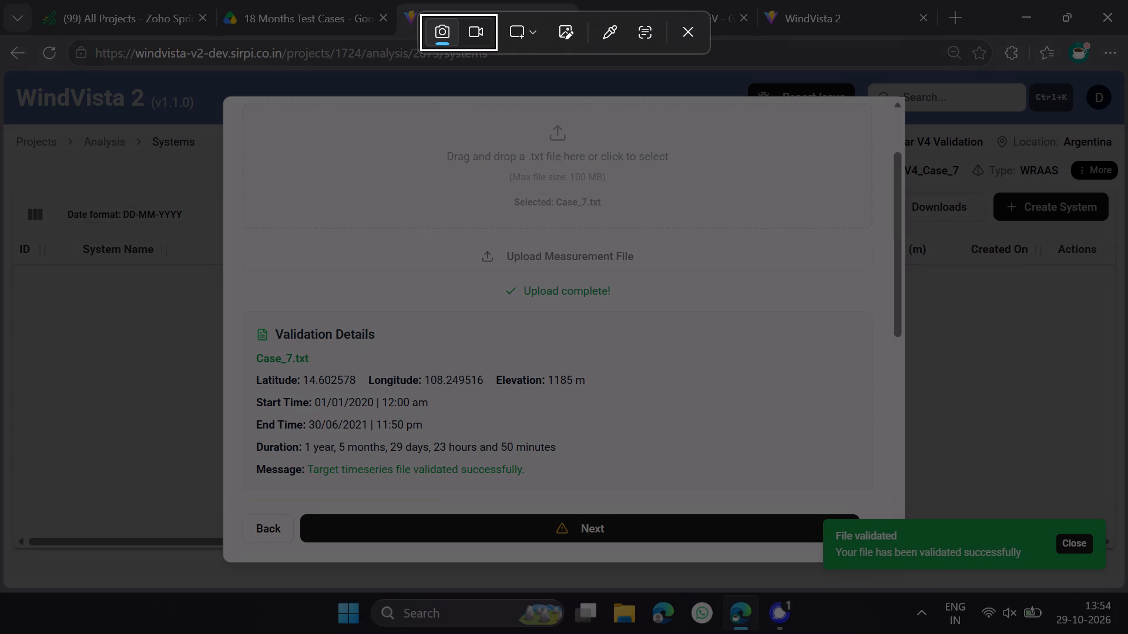
pyautogui.moveTo(0, 25); pyautogui.dragTo(1127, 633)
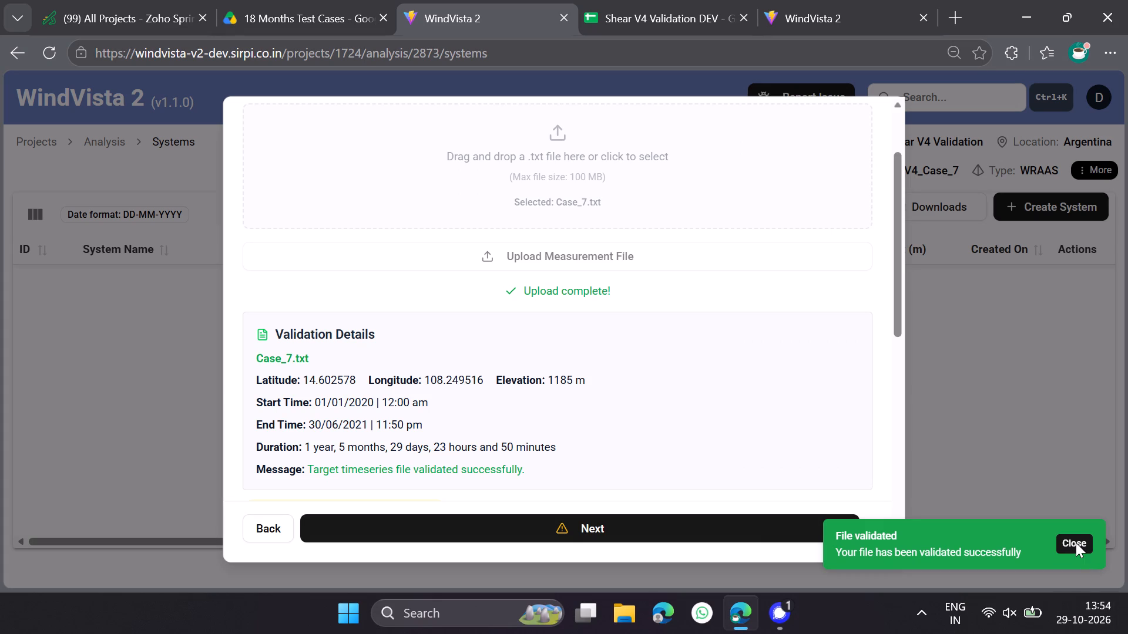
pyautogui.tripleClick(1076, 542)
pyautogui.click(1076, 542)
# Review the file validation warnings for Case_7.txt and proceed to the system configuration.
pyautogui.scroll(-6, 942, 532)
pyautogui.scroll(-6, 770, 417)
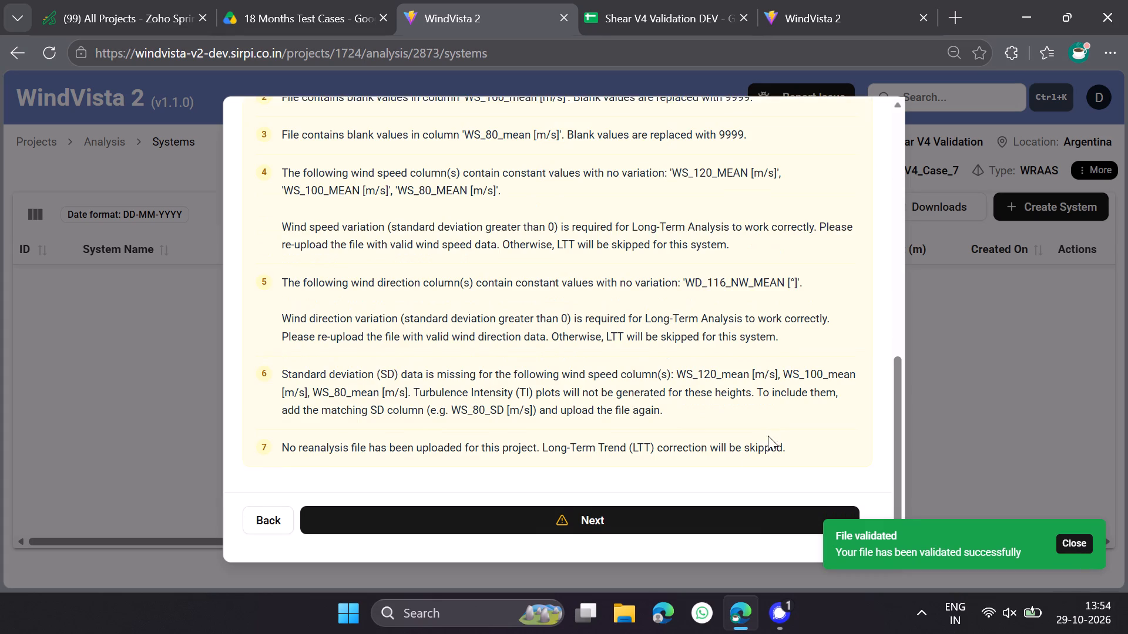
pyautogui.scroll(4, 595, 396)
pyautogui.click(596, 532)
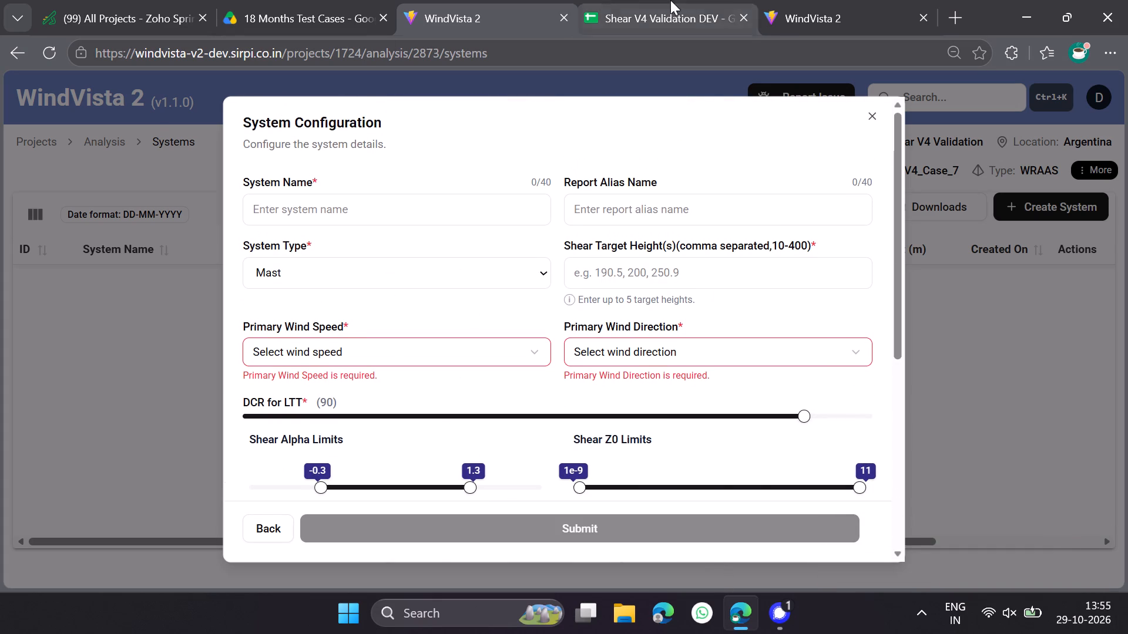
# Examine the Case_12_With_NA system's details in the Shear_V4_Case_12 analysis as a configuration reference.
pyautogui.click(782, 0)
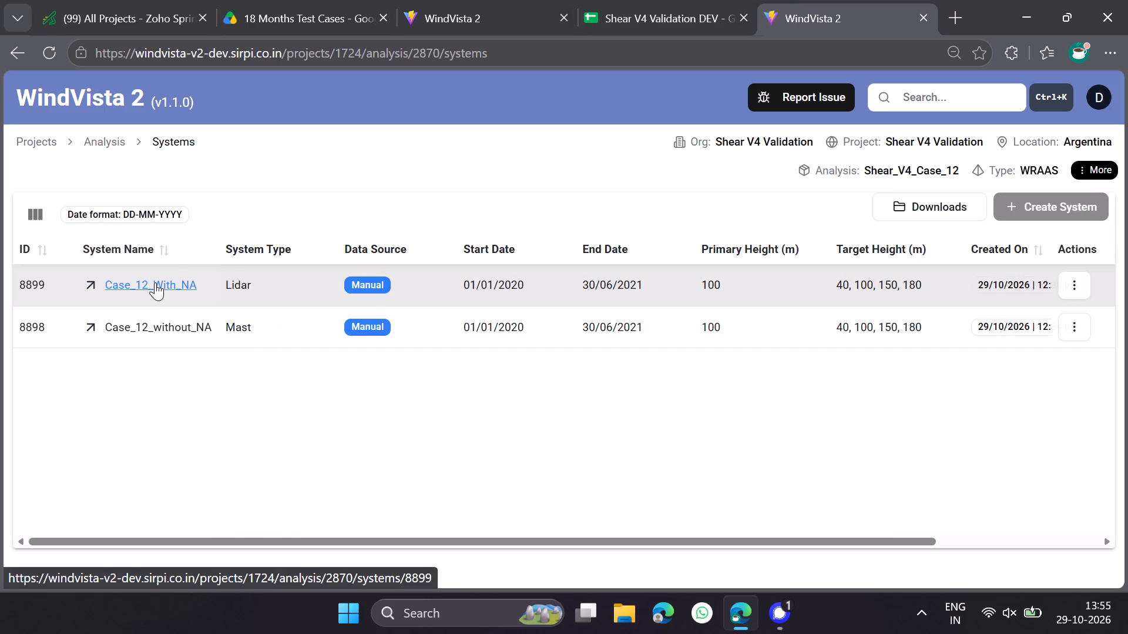
pyautogui.click(155, 282)
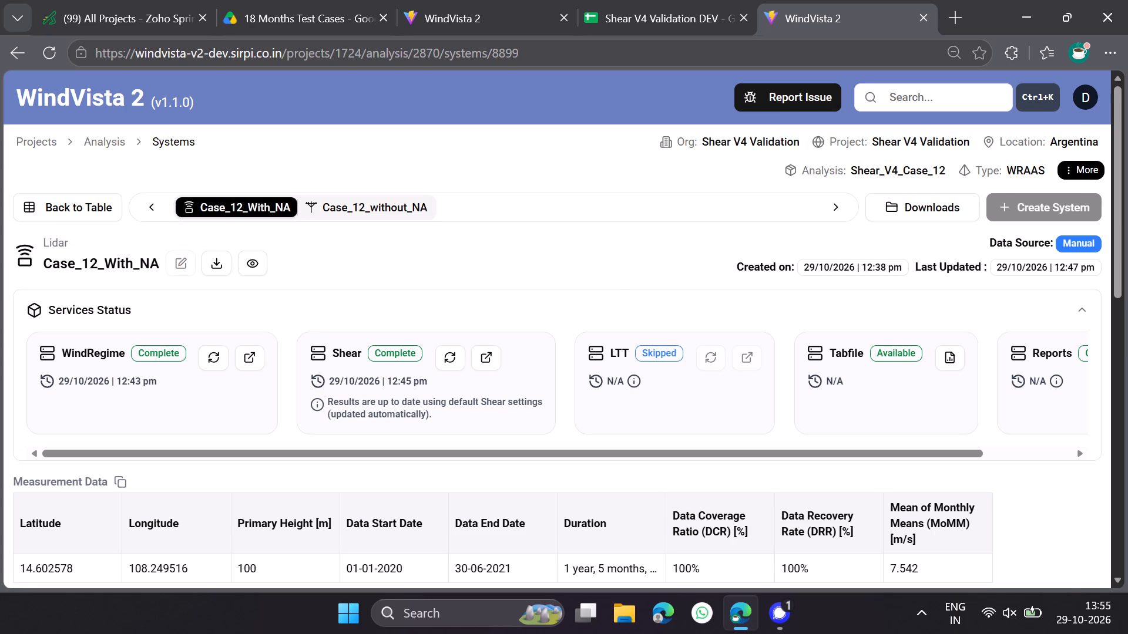
pyautogui.click(674, 0)
pyautogui.click(458, 0)
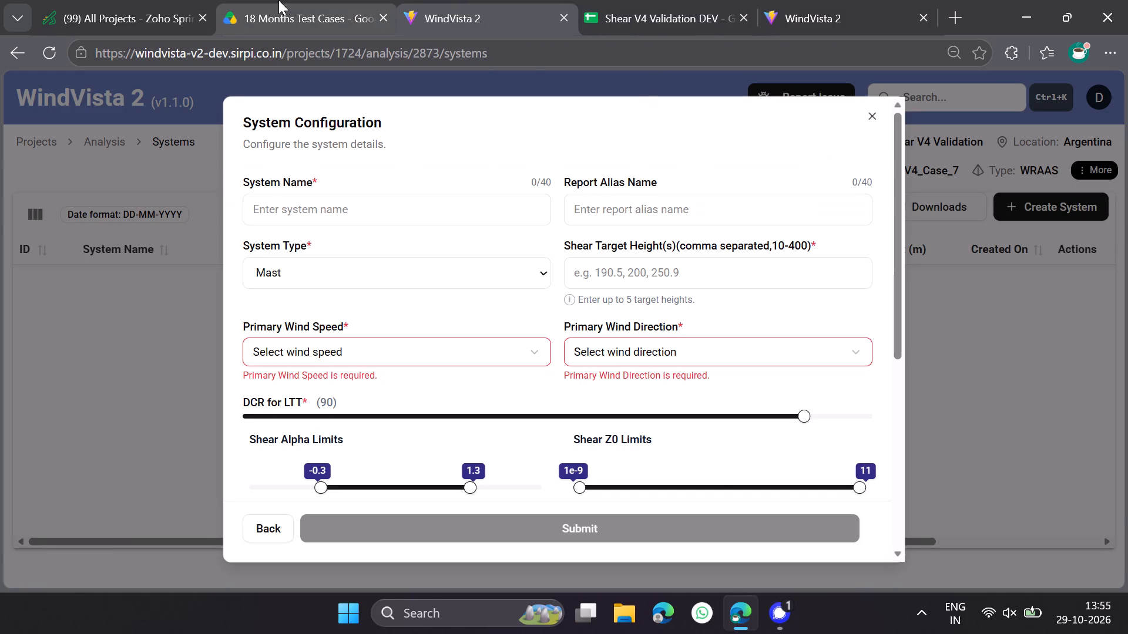
pyautogui.click(75, 0)
# Examine the Case 7 rows of the Phase_2 validation sheet and compare their settings with the system configuration form.
pyautogui.click(612, 0)
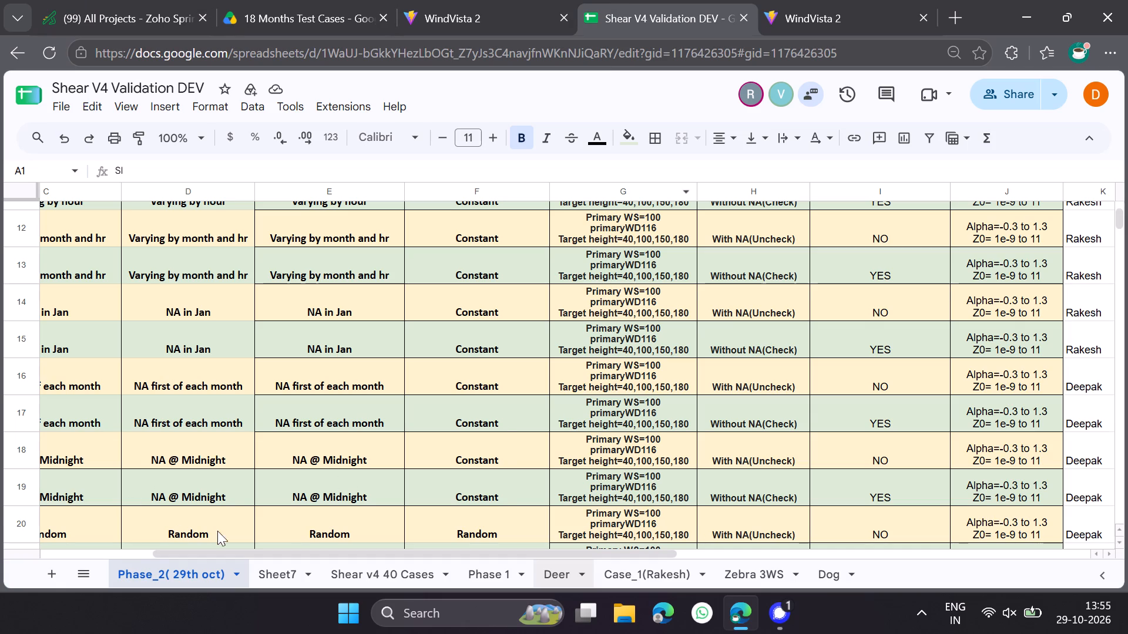
pyautogui.moveTo(233, 552); pyautogui.dragTo(38, 536)
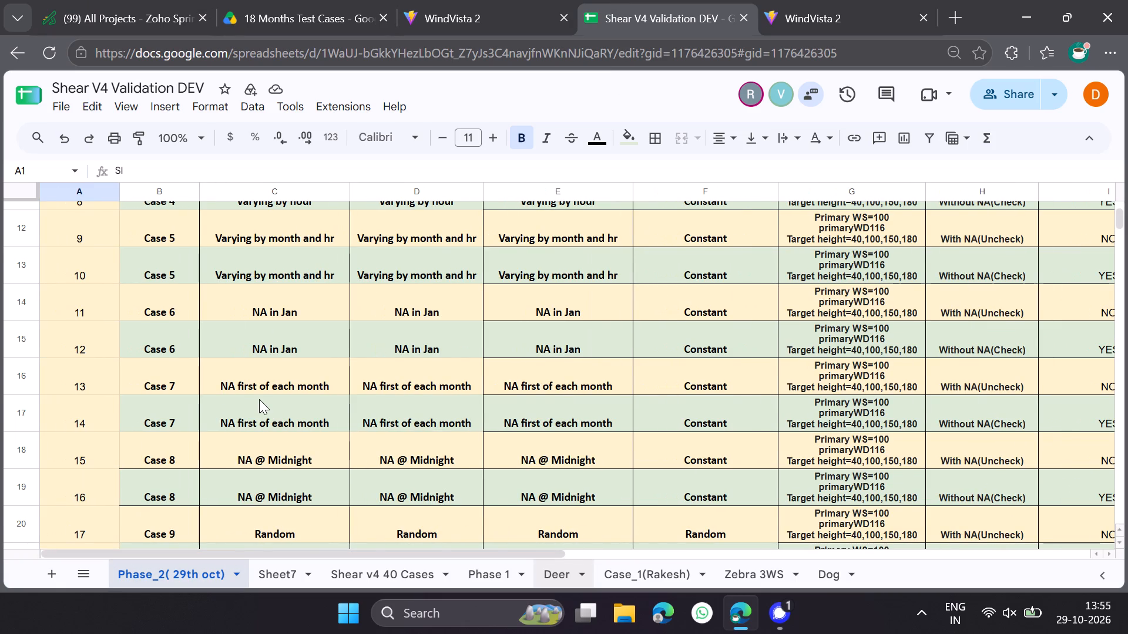
pyautogui.scroll(6, 259, 399)
pyautogui.scroll(-3, 259, 399)
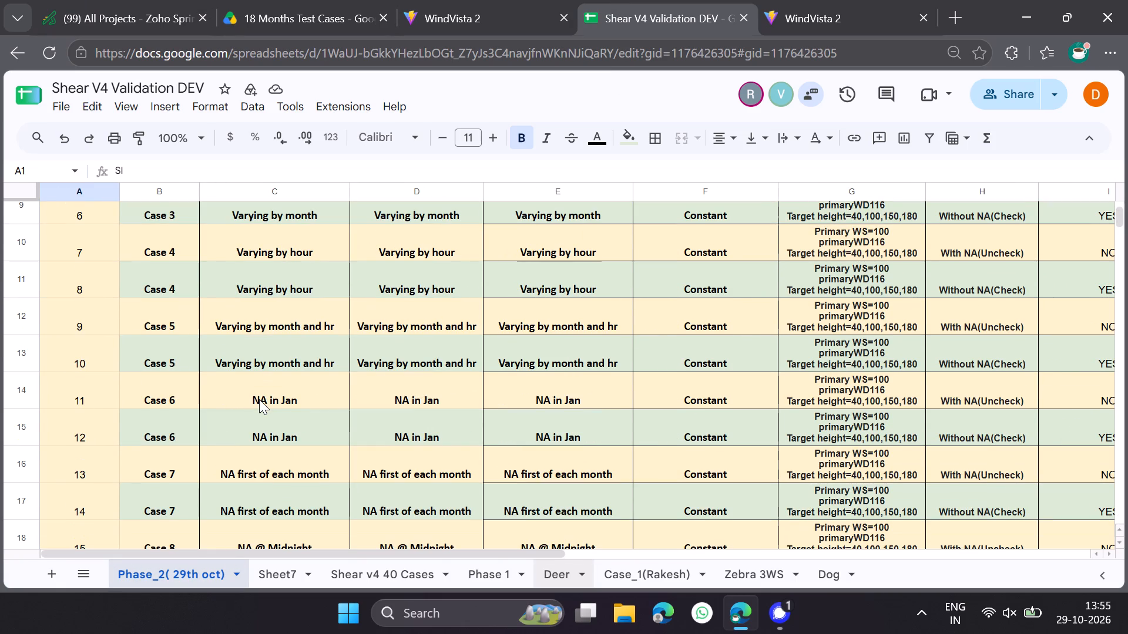
pyautogui.scroll(-2, 259, 399)
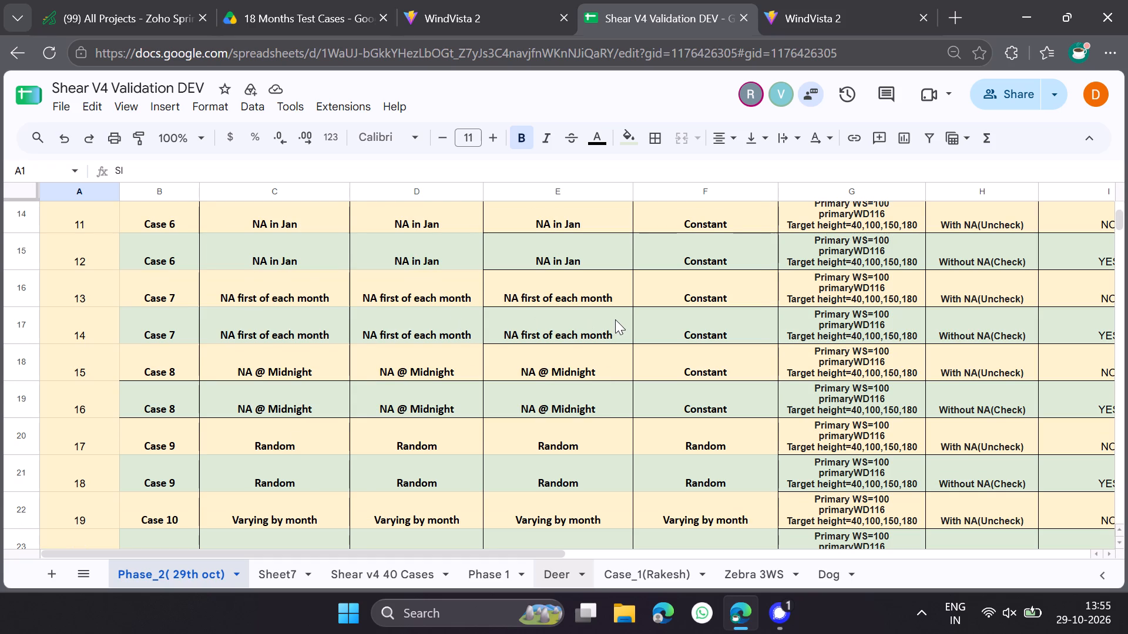
pyautogui.scroll(5, 706, 324)
pyautogui.scroll(-3, 706, 324)
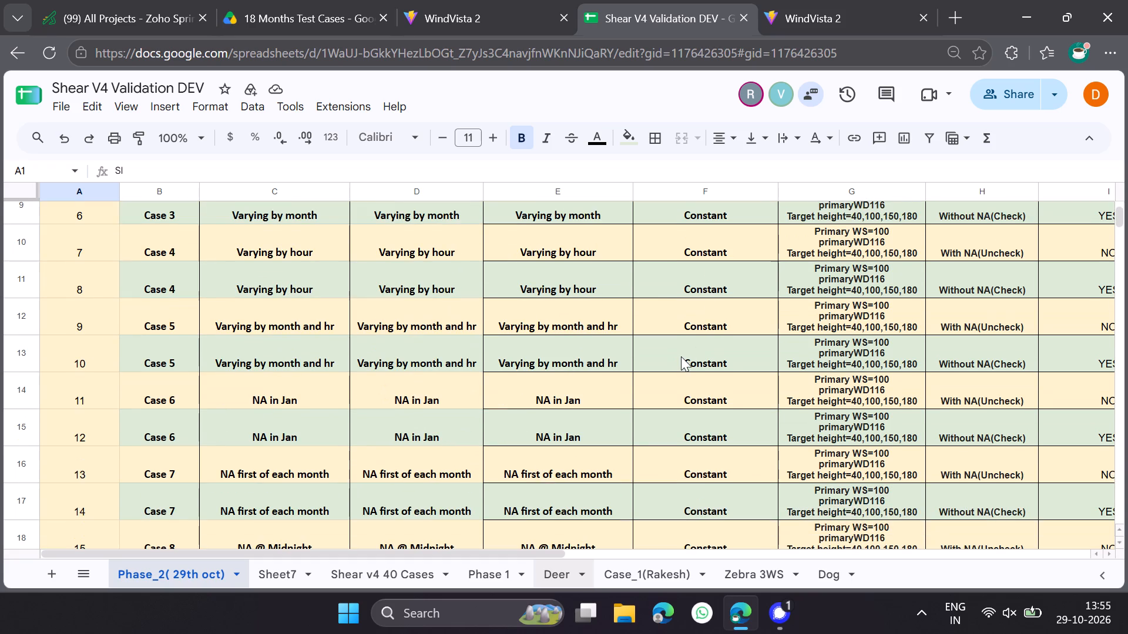
pyautogui.scroll(-1, 676, 363)
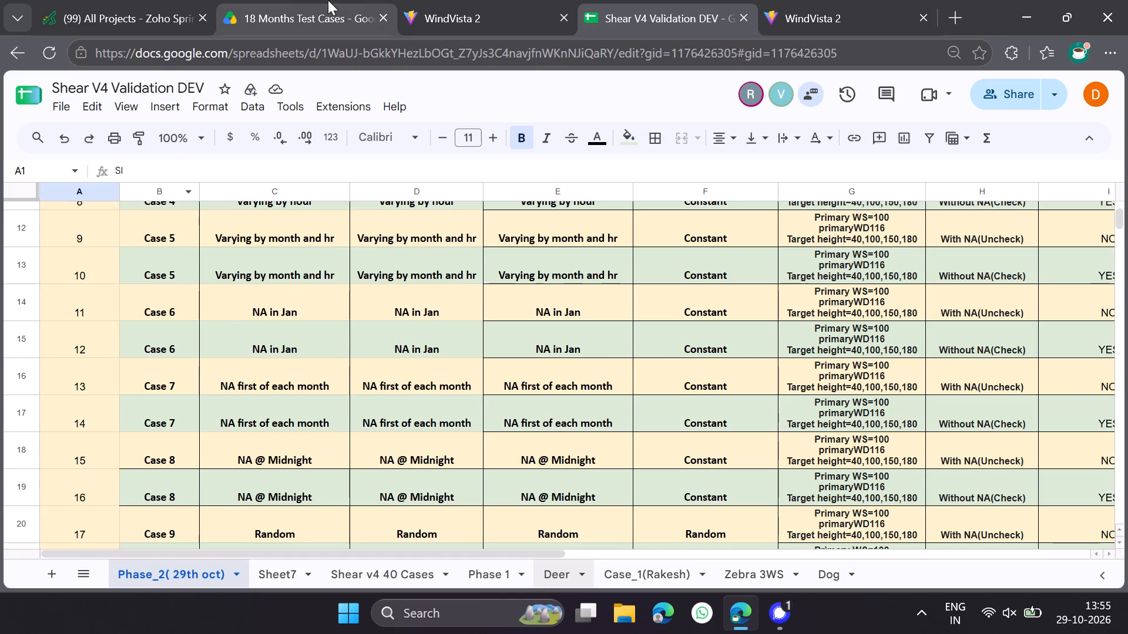
pyautogui.click(473, 0)
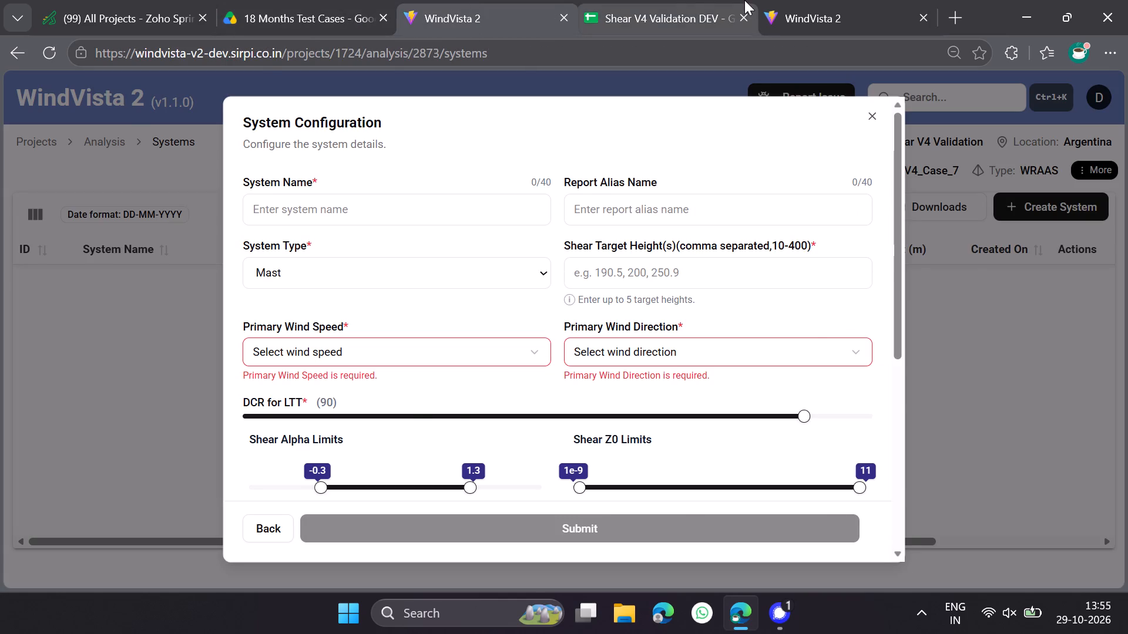
pyautogui.click(683, 0)
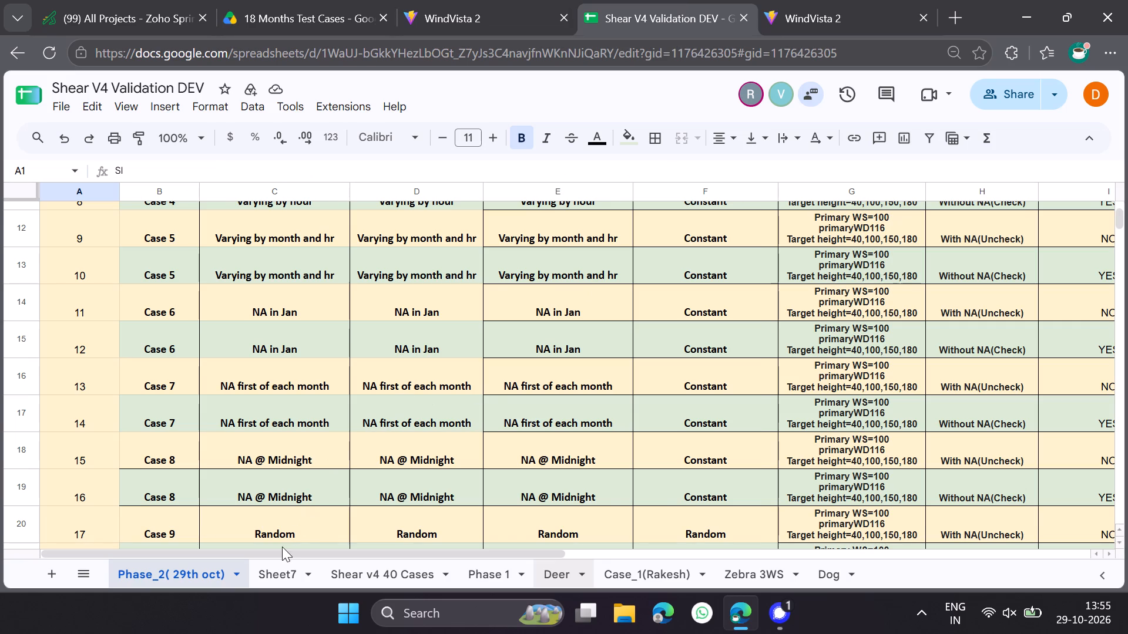
pyautogui.moveTo(277, 552); pyautogui.dragTo(365, 560)
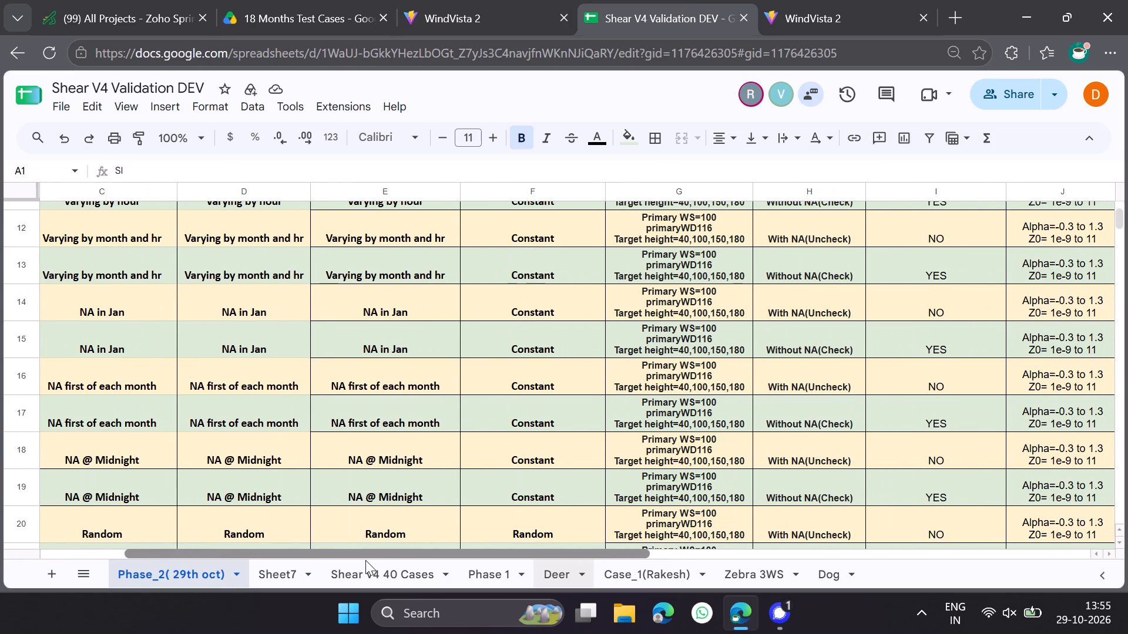
pyautogui.moveTo(365, 560); pyautogui.dragTo(398, 568)
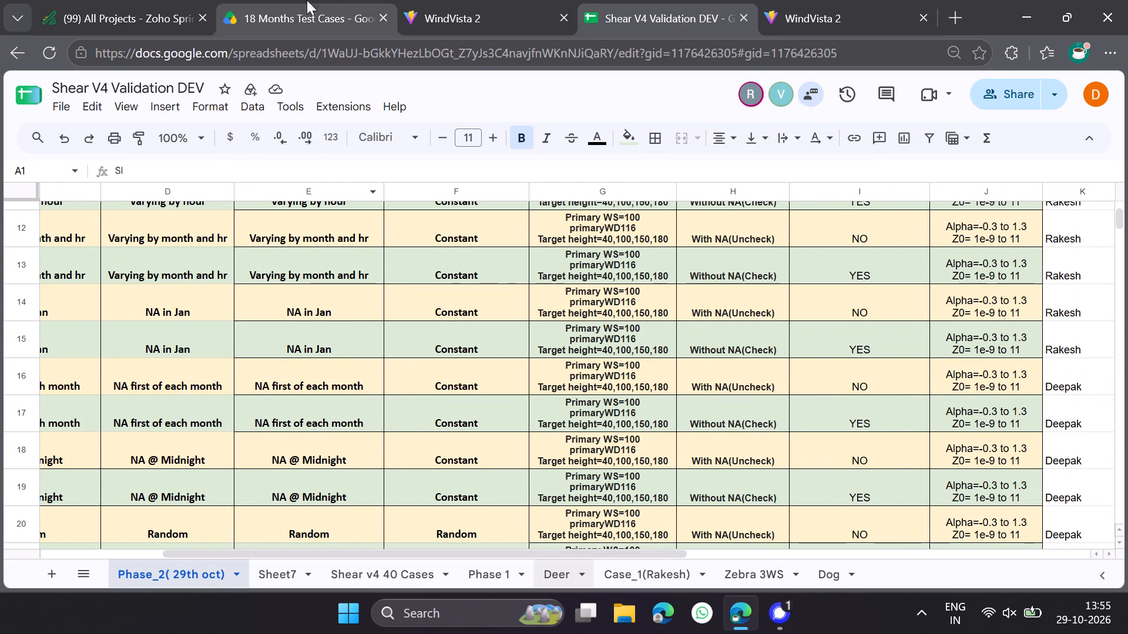
pyautogui.click(439, 0)
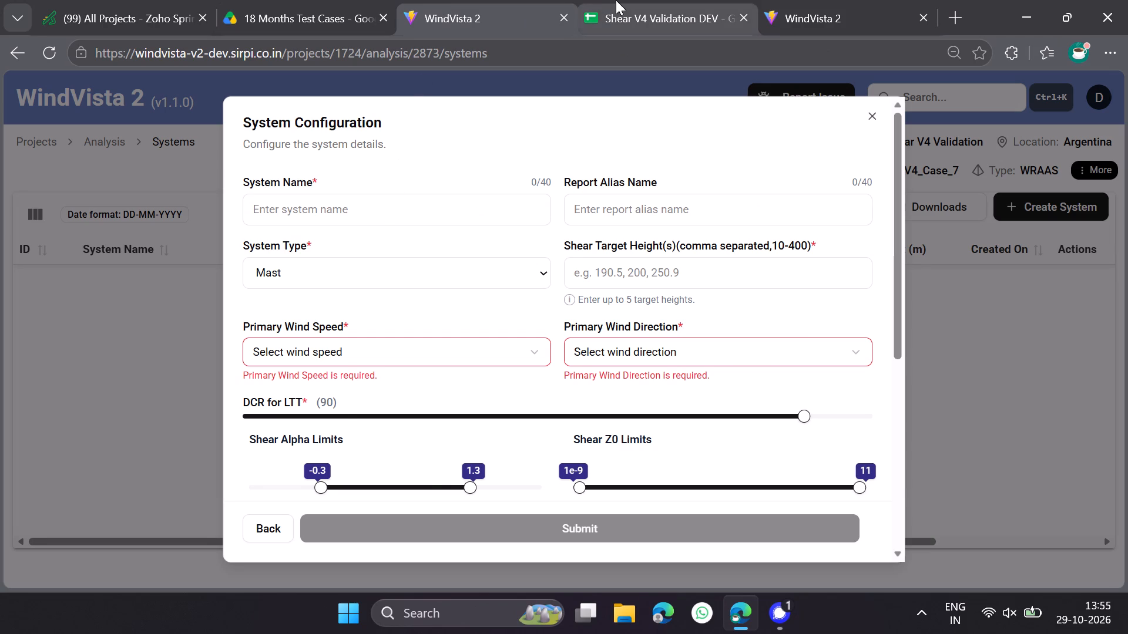
pyautogui.click(616, 0)
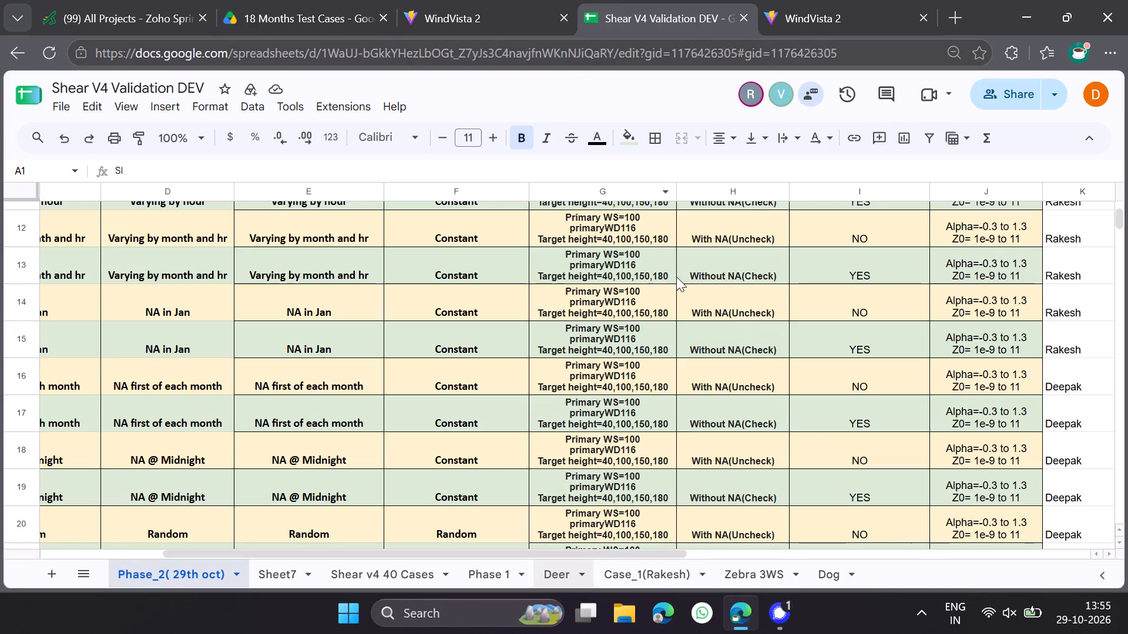
# Name the new Case 7 system Case_7_with_NA, using the system names in the Shear_V4_Case_12 analysis as a reference.
pyautogui.click(858, 0)
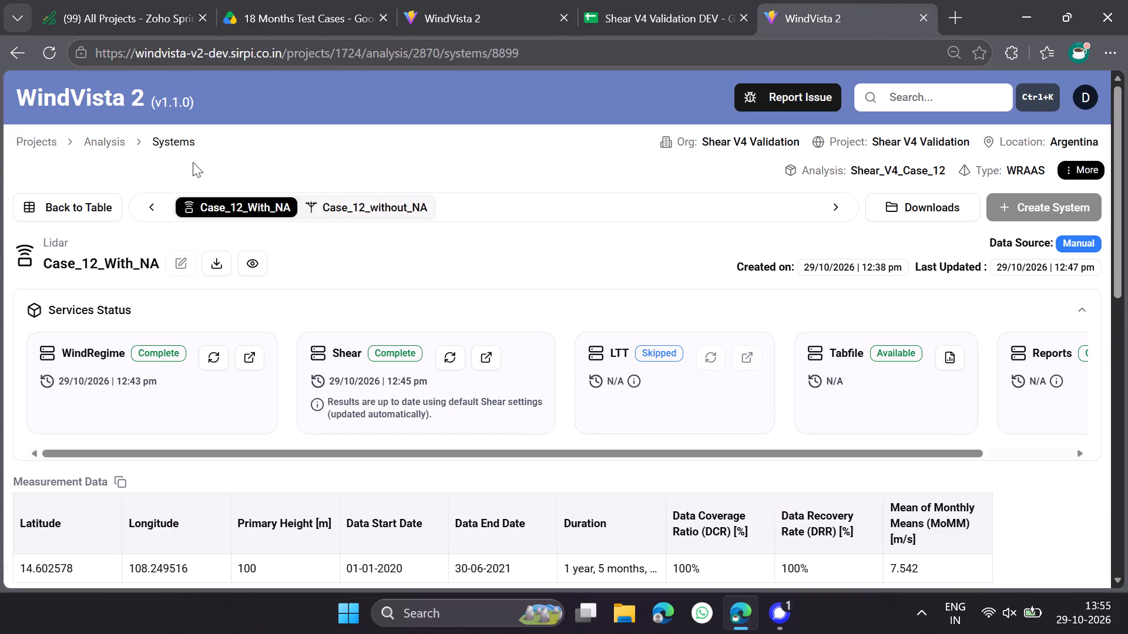
pyautogui.click(117, 140)
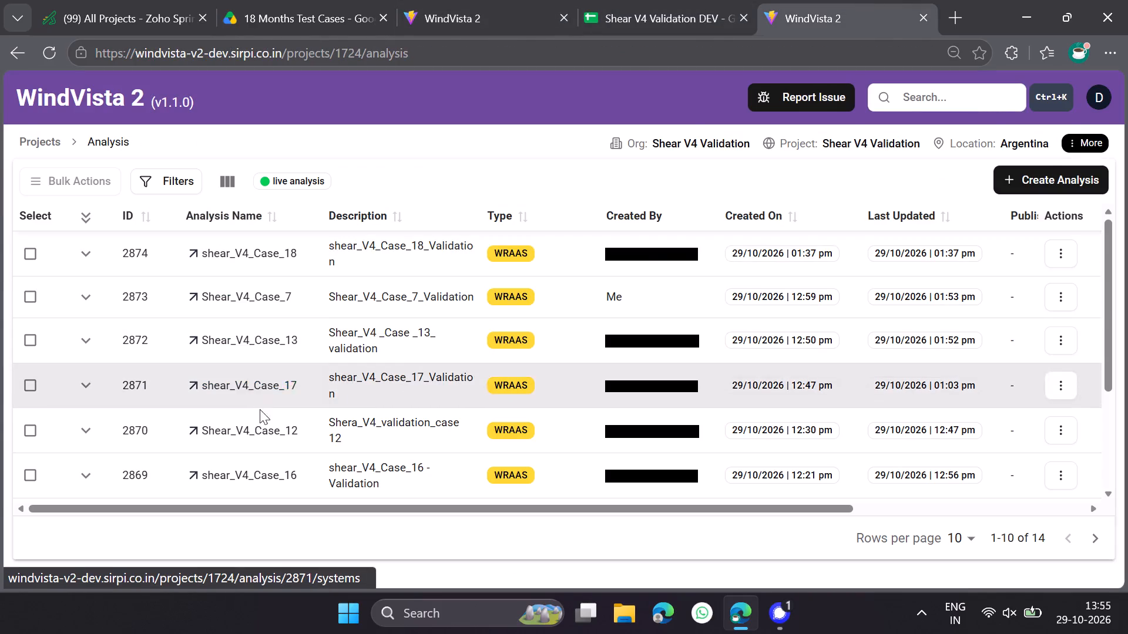
pyautogui.click(261, 424)
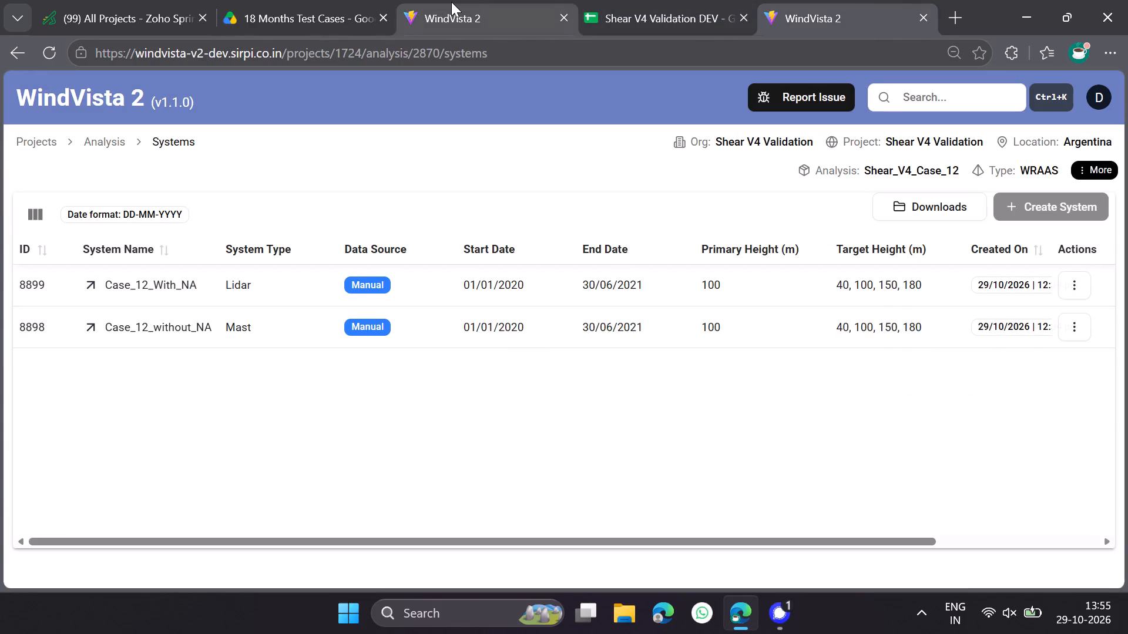
pyautogui.click(523, 0)
pyautogui.click(384, 195)
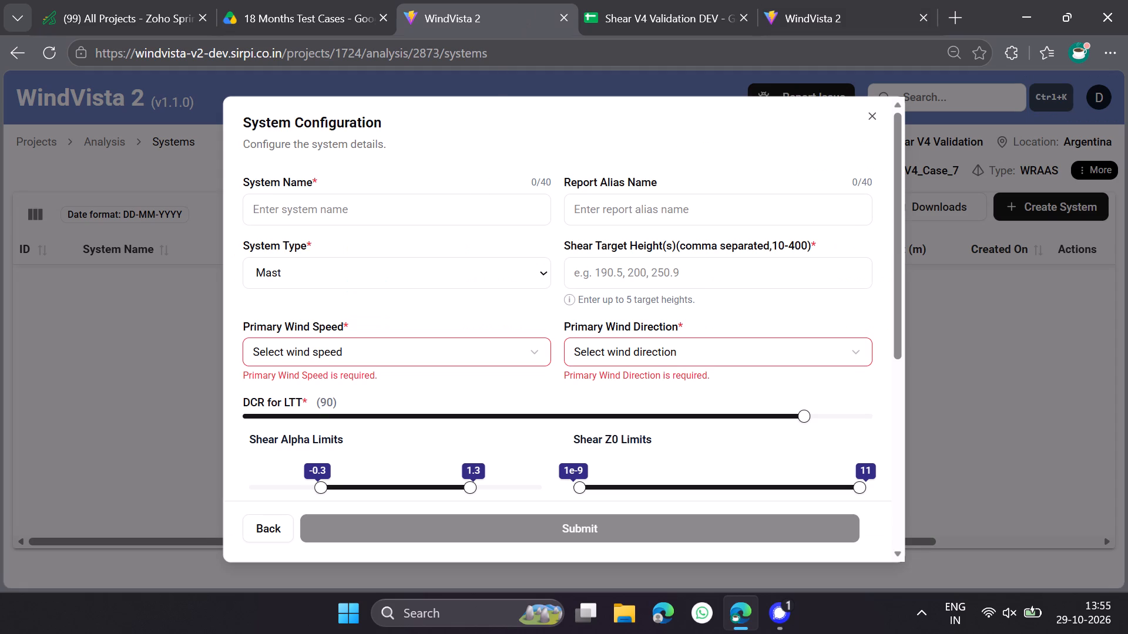
pyautogui.write('ase')
pyautogui.press('space')
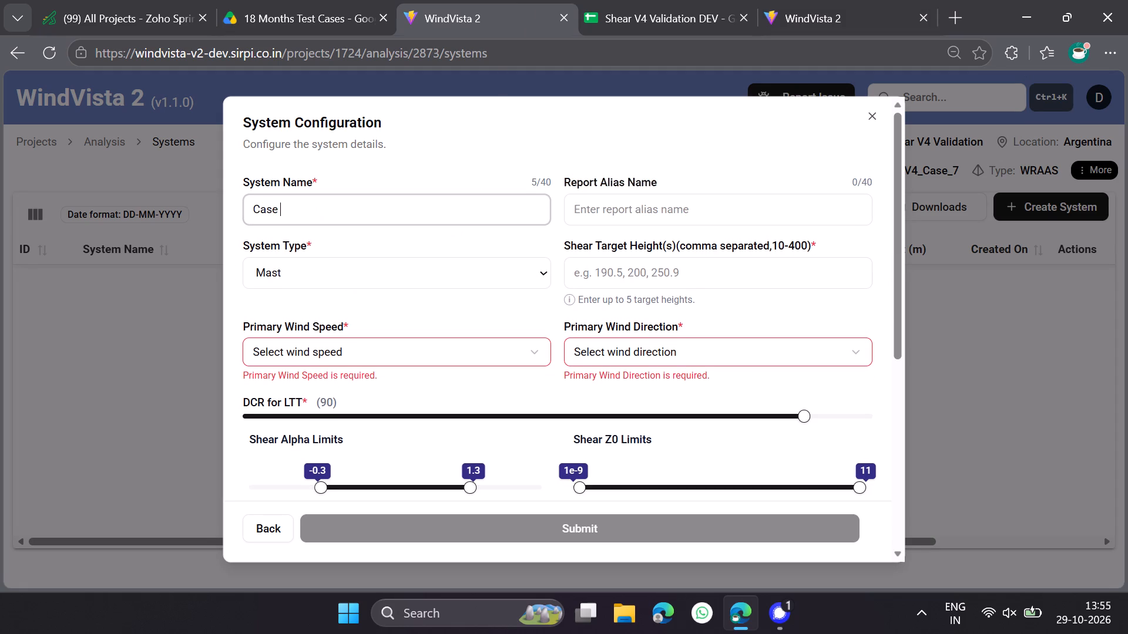
pyautogui.press('BackSpace')
pyautogui.write('_8')
pyautogui.press('BackSpace')
pyautogui.press('7')
pyautogui.hotkey('shift', '_')
pyautogui.press('BackSpace')
pyautogui.write('with_')
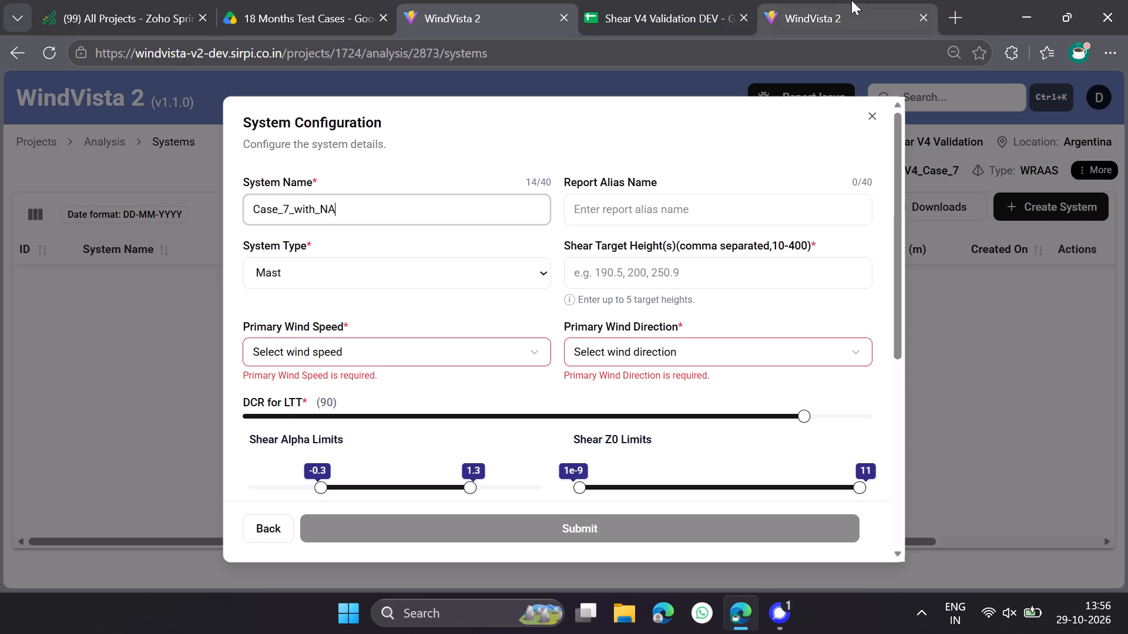
# Check the Case 12 systems list and the Phase_2 sheet for the target heights the new system needs.
pyautogui.click(851, 0)
pyautogui.click(502, 0)
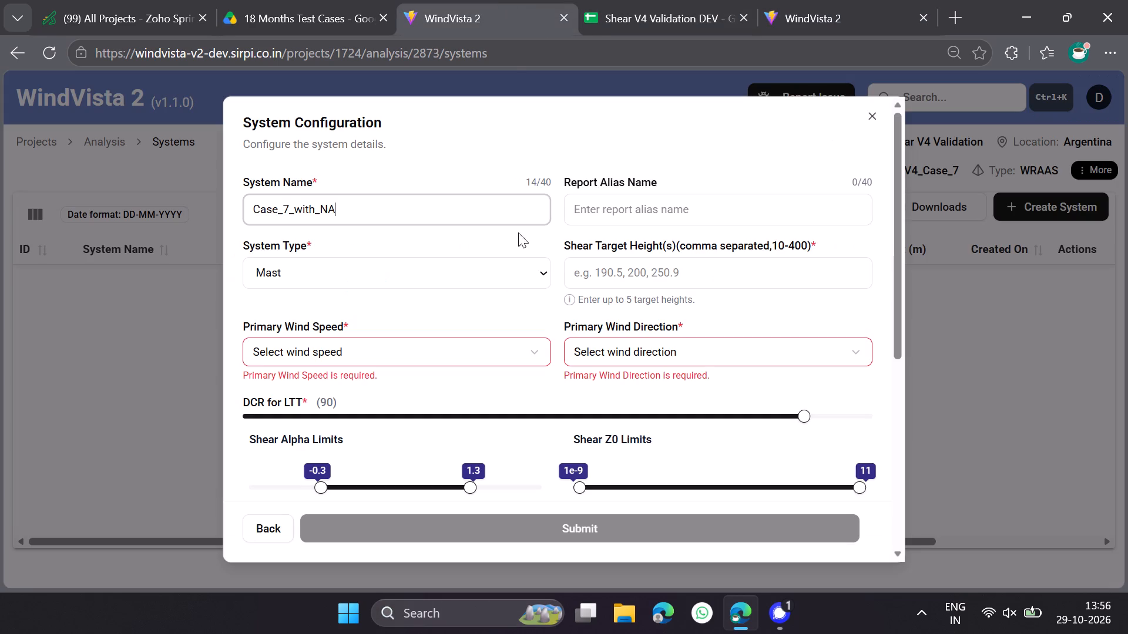
pyautogui.click(640, 279)
pyautogui.click(657, 0)
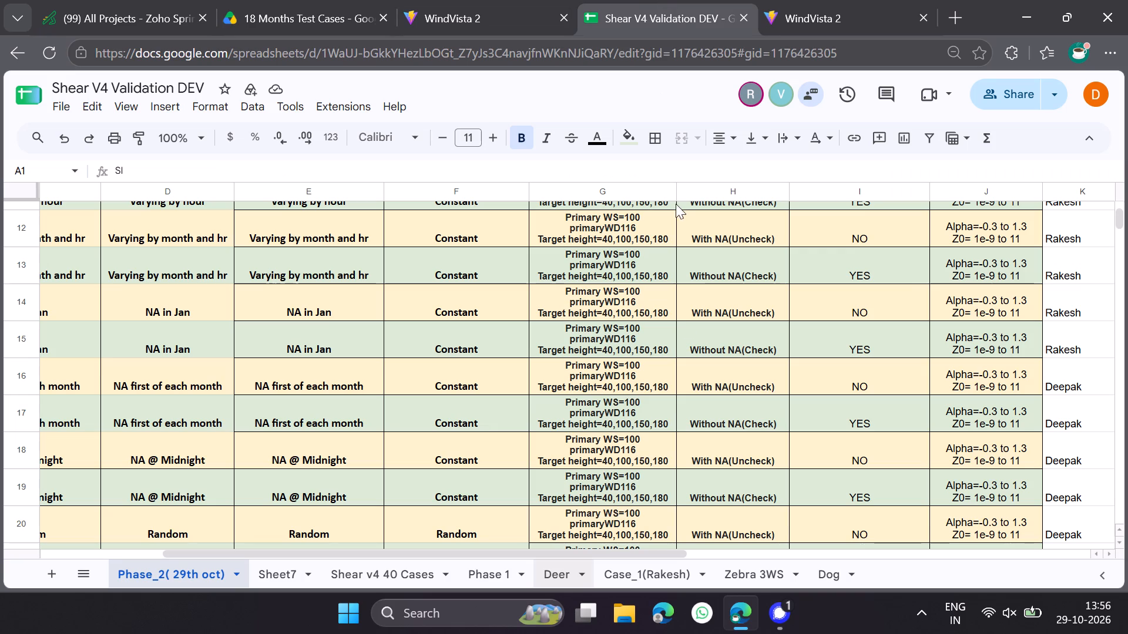
pyautogui.click(820, 0)
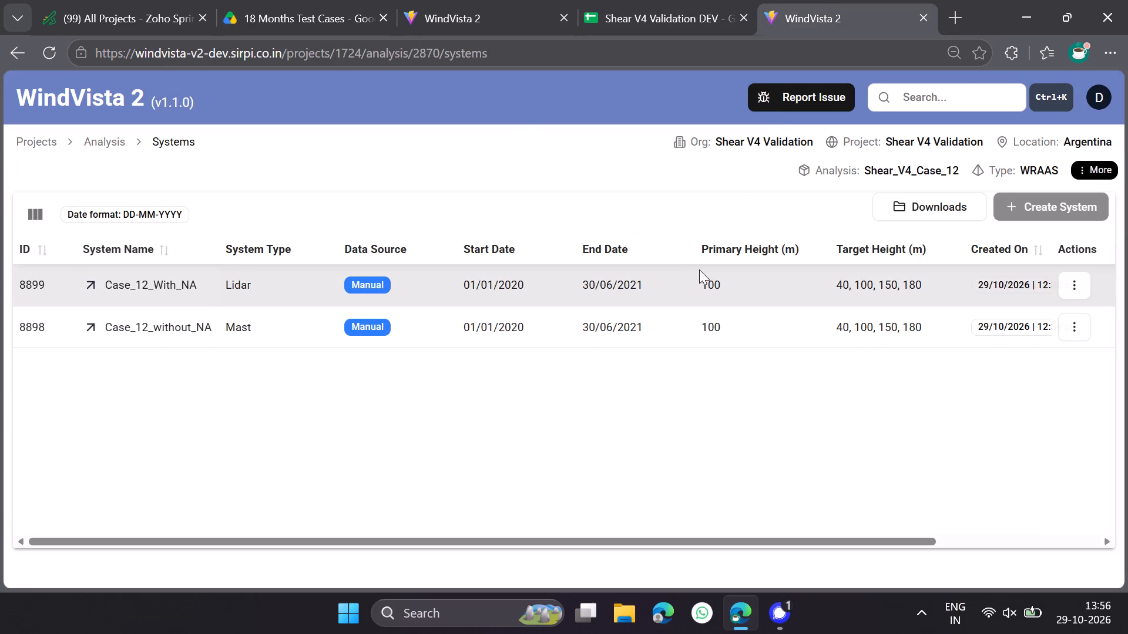
# Close the Google Drive page showing the 18 Months Test Cases folder.
pyautogui.click(307, 0)
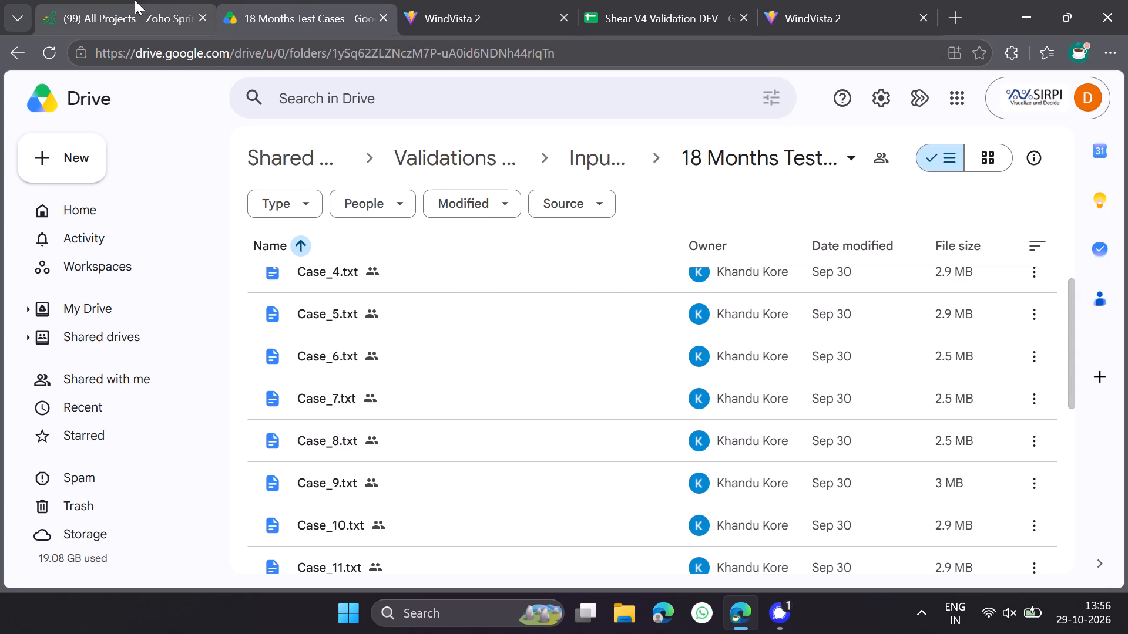
pyautogui.click(381, 19)
# Examine the Case 7 rows of the Phase_2 sheet for sensor, target height and NA settings, cross-checking the Case 12 systems list.
pyautogui.click(501, 0)
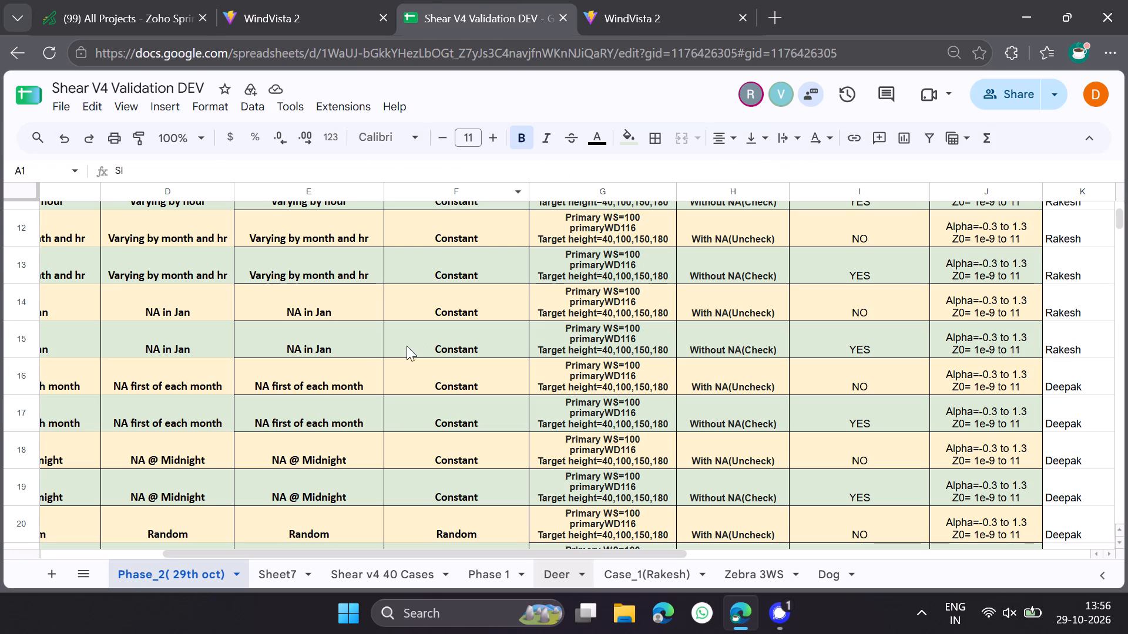
pyautogui.moveTo(302, 552); pyautogui.dragTo(95, 541)
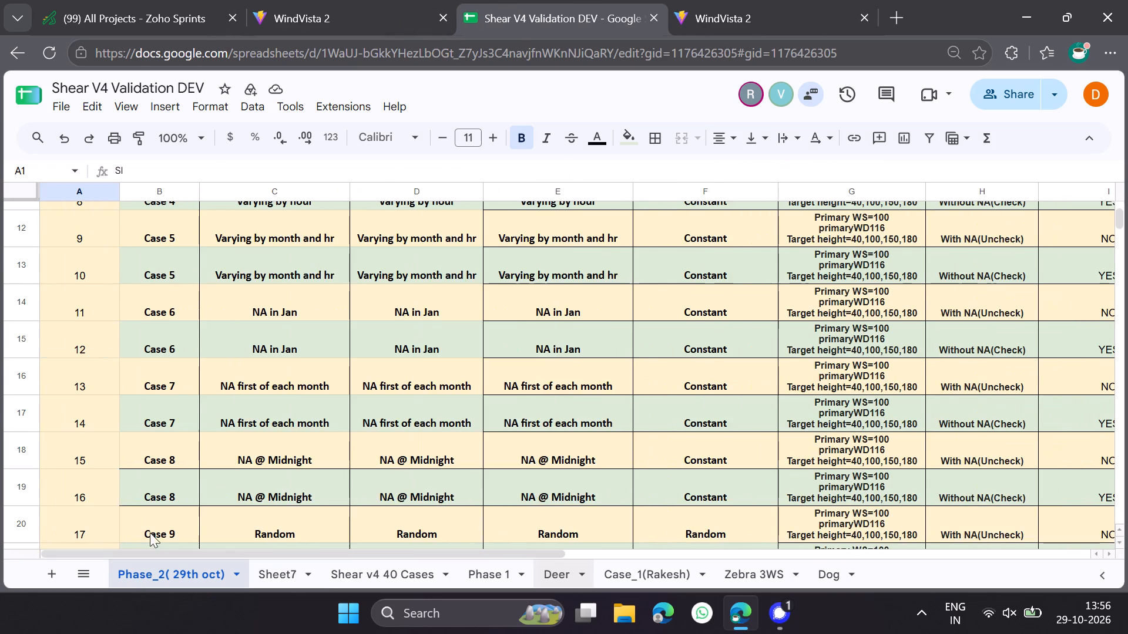
pyautogui.scroll(-4, 350, 459)
pyautogui.scroll(1, 350, 459)
pyautogui.scroll(-1, 350, 459)
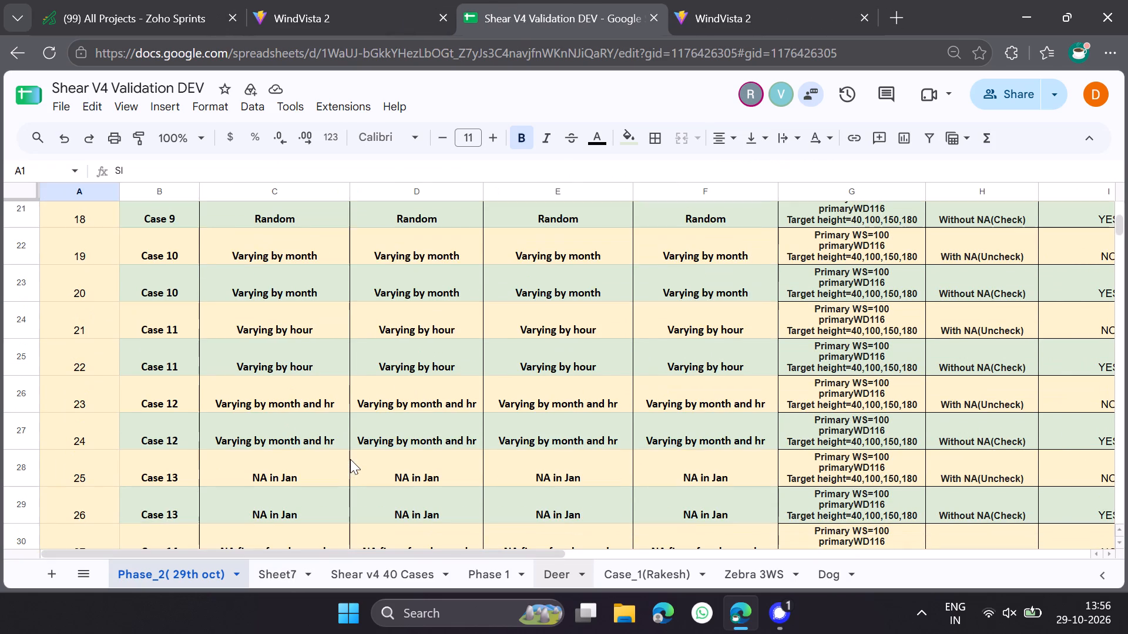
pyautogui.moveTo(263, 552); pyautogui.dragTo(477, 552)
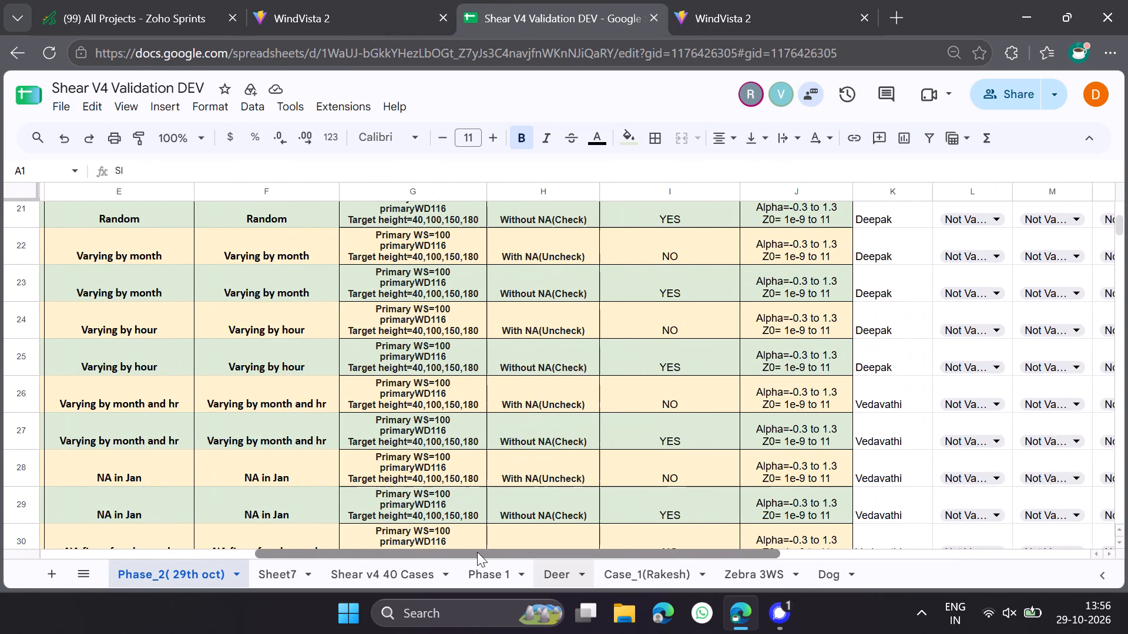
pyautogui.moveTo(477, 552); pyautogui.dragTo(231, 542)
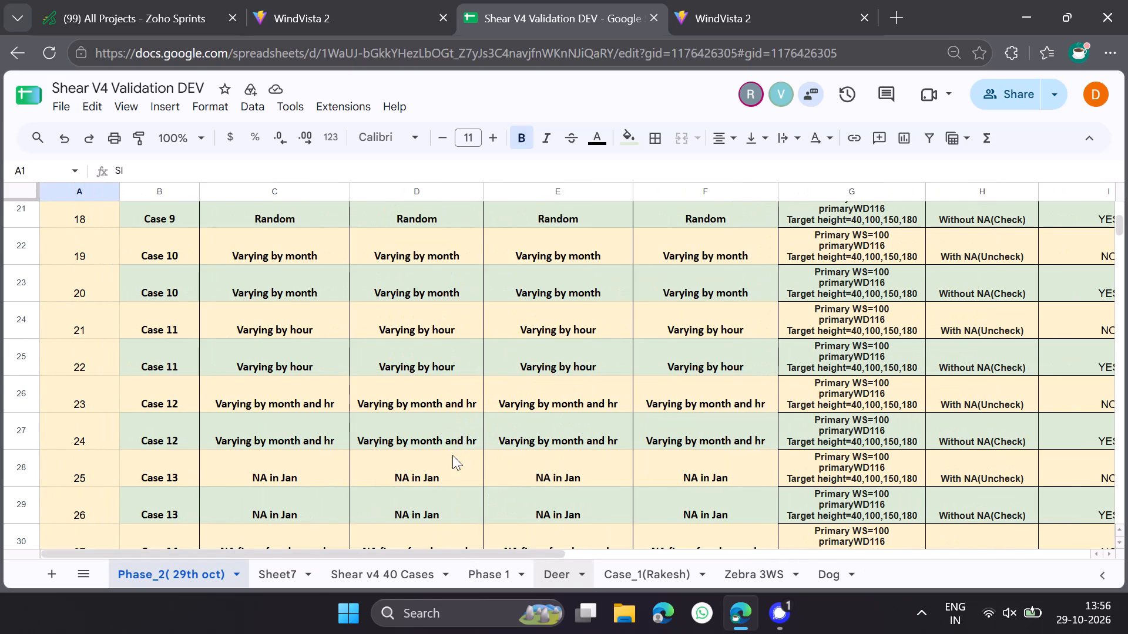
pyautogui.click(837, 0)
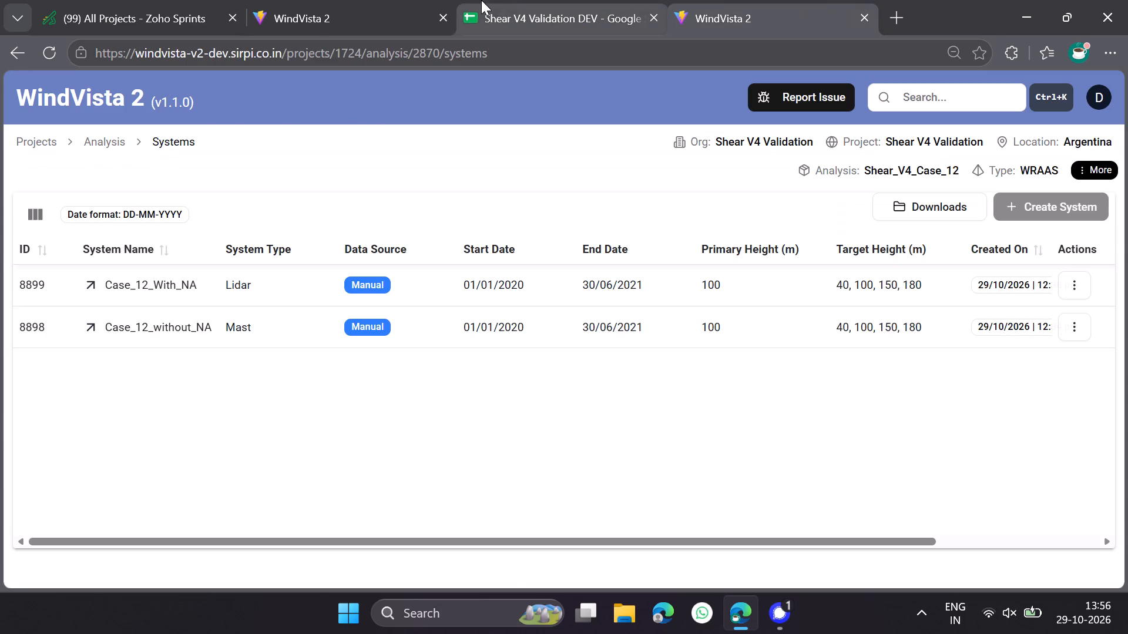
pyautogui.click(371, 0)
pyautogui.click(607, 0)
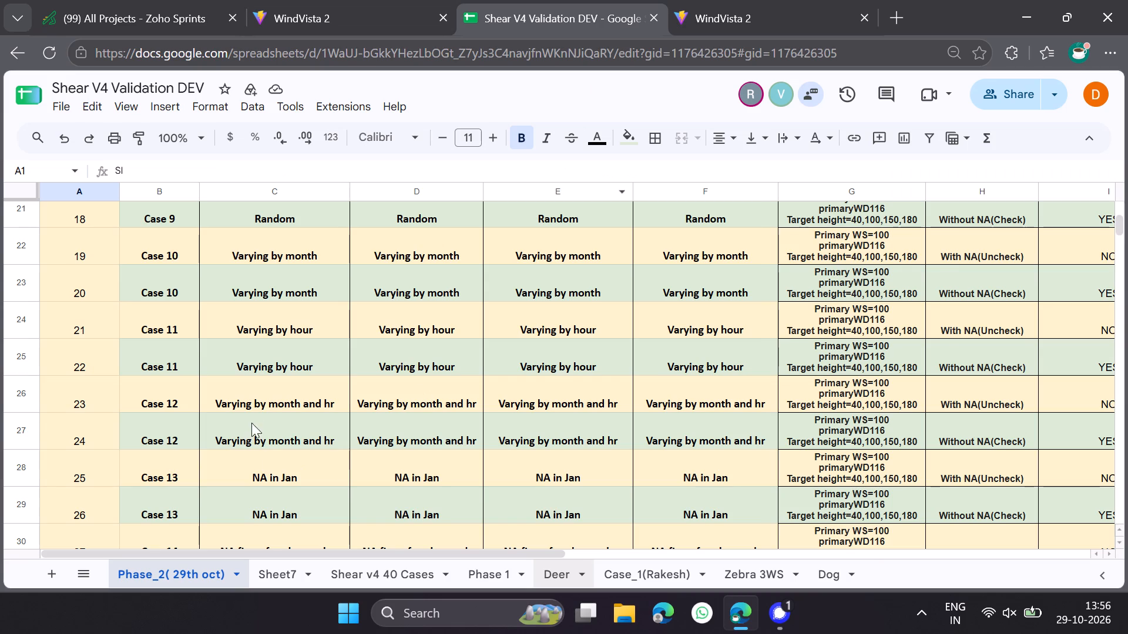
pyautogui.scroll(4, 252, 412)
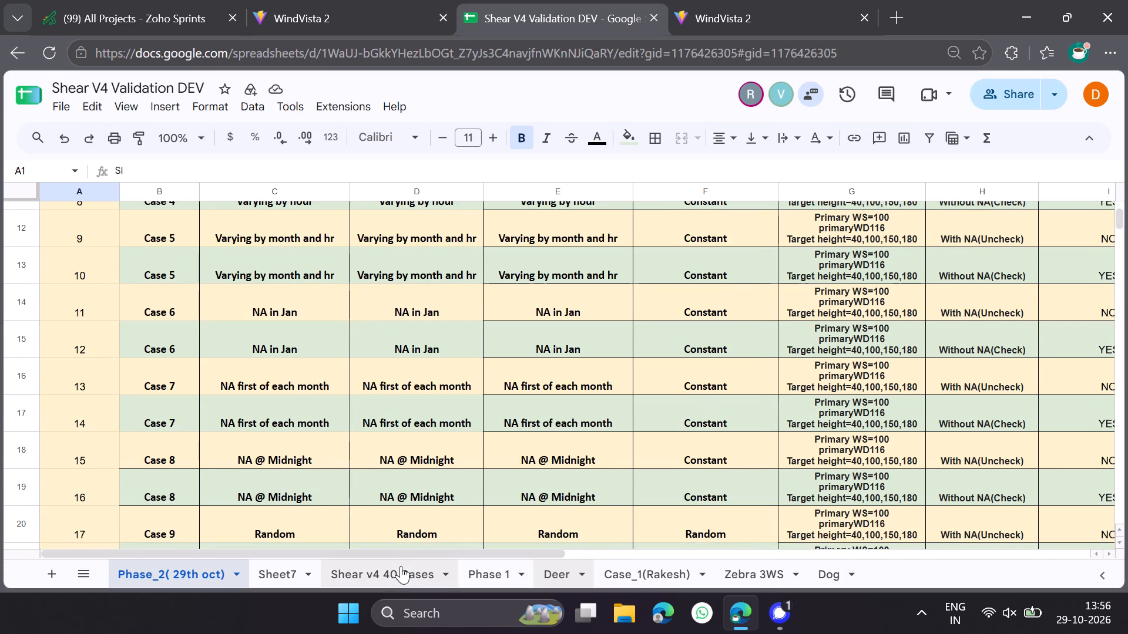
pyautogui.moveTo(419, 551); pyautogui.dragTo(598, 549)
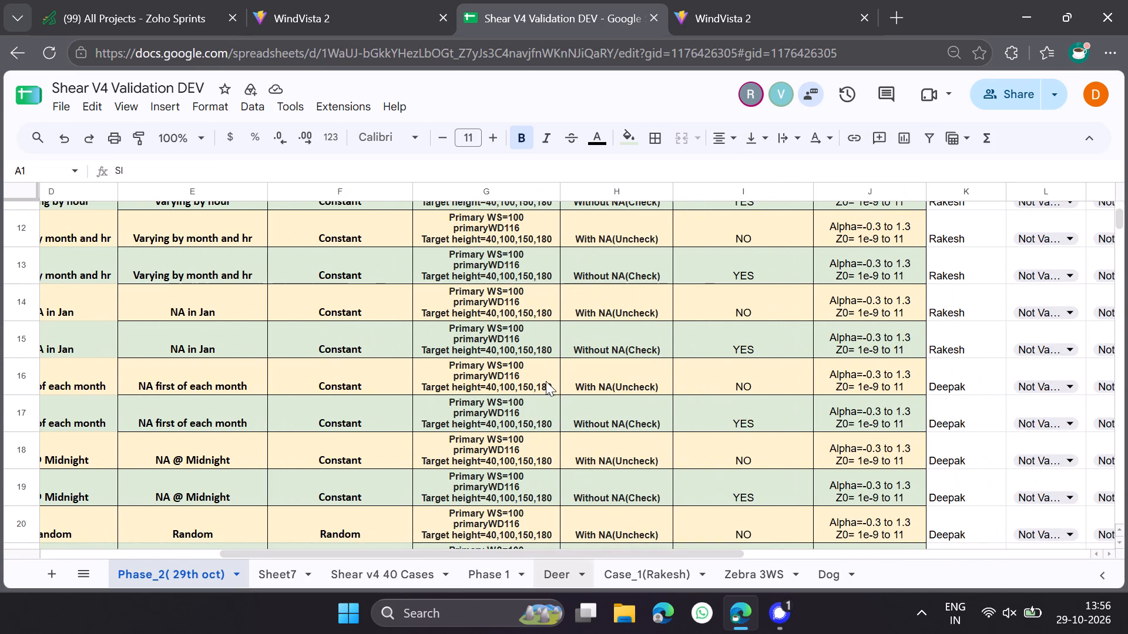
pyautogui.click(549, 381)
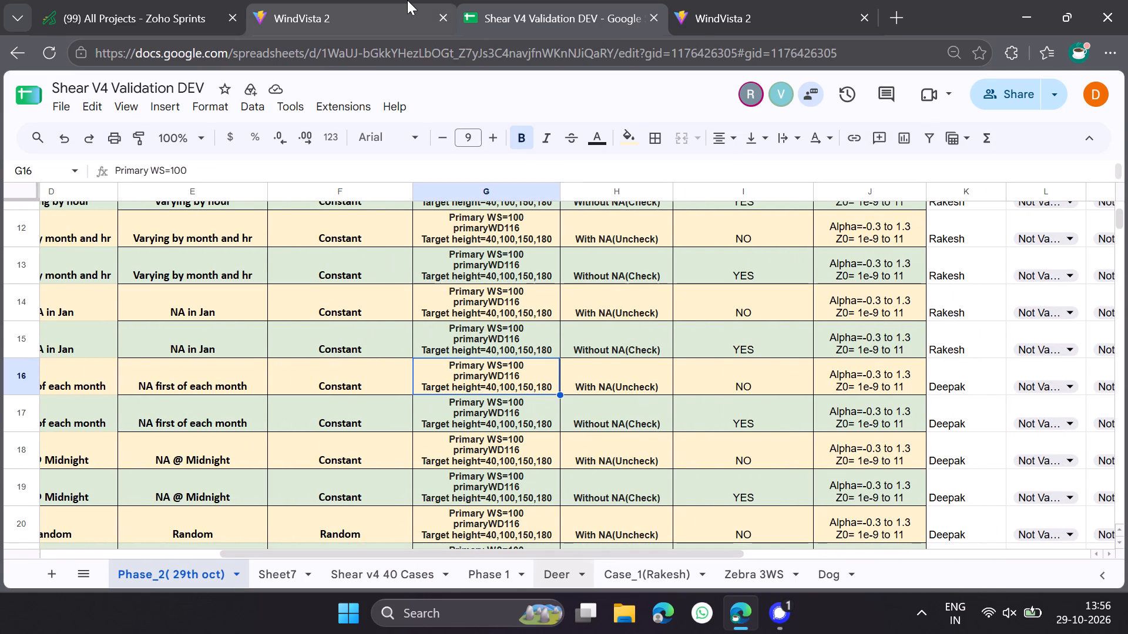
# Set the shear target heights of Case_7_with_NA to 40,100,150,180.
pyautogui.click(407, 0)
pyautogui.click(609, 274)
pyautogui.write('10')
pyautogui.press('BackSpace')
pyautogui.press('BackSpace')
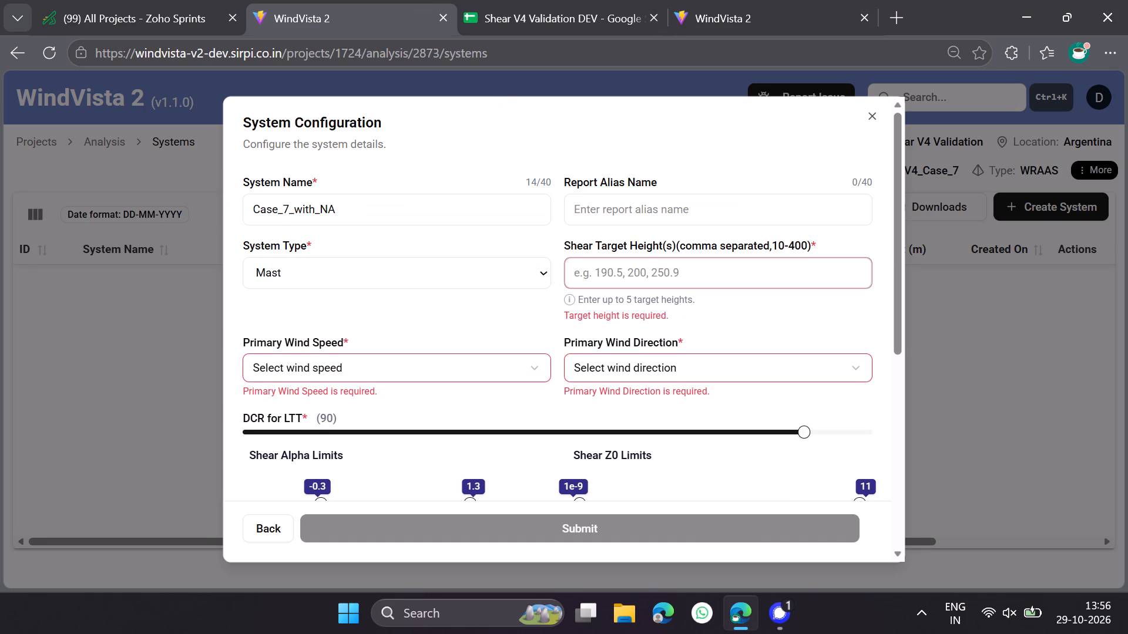
pyautogui.write('40,100,150')
pyautogui.write(',180')
# Set the primary wind speed to WS_100_MEAN and the primary wind direction to WD_116_NW_MEAN, following the Case 7 sheet row.
pyautogui.click(570, 0)
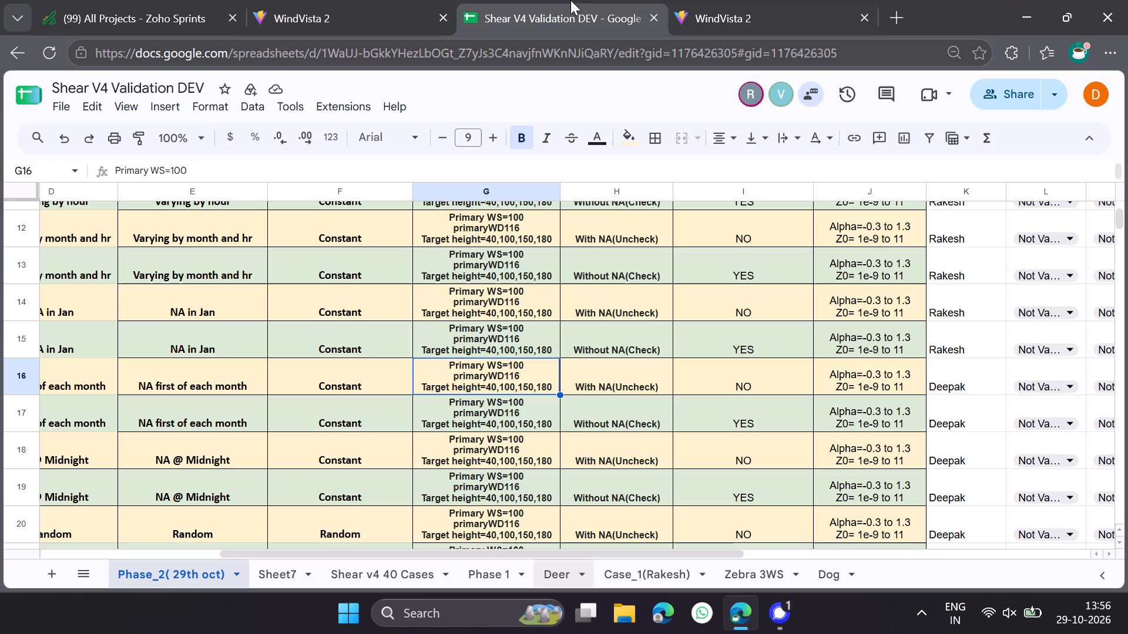
pyautogui.click(399, 0)
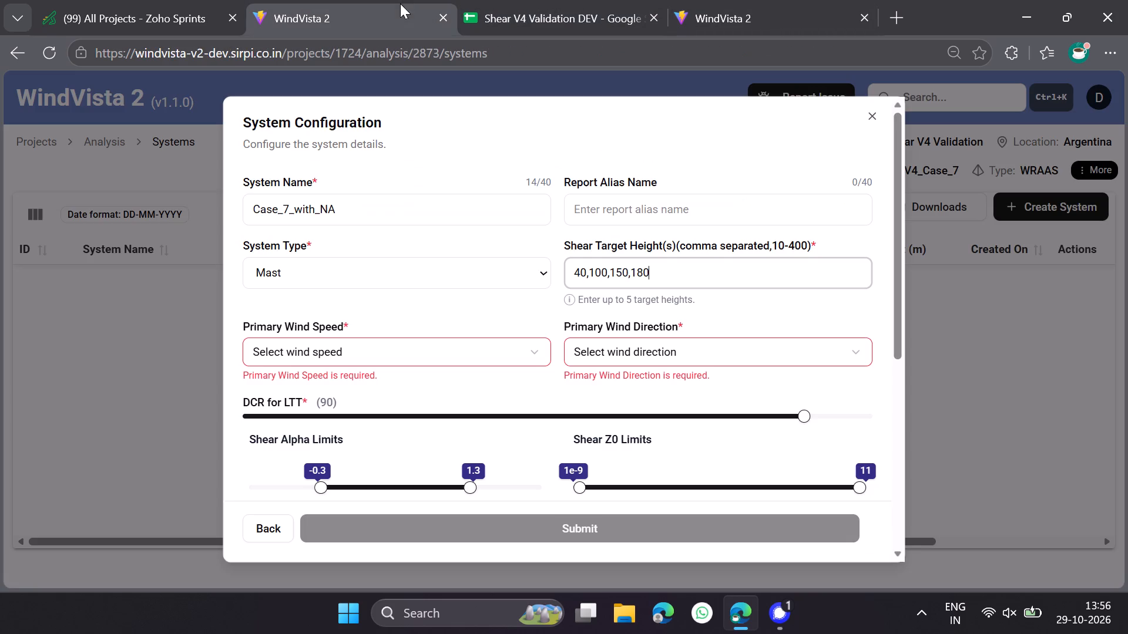
pyautogui.click(531, 0)
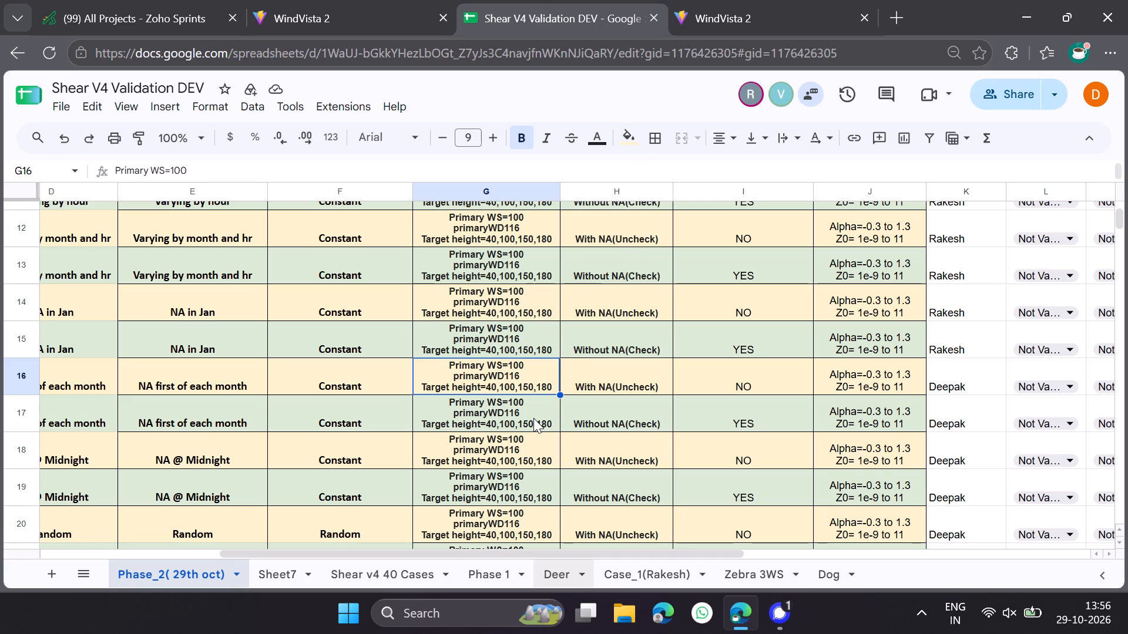
pyautogui.click(288, 0)
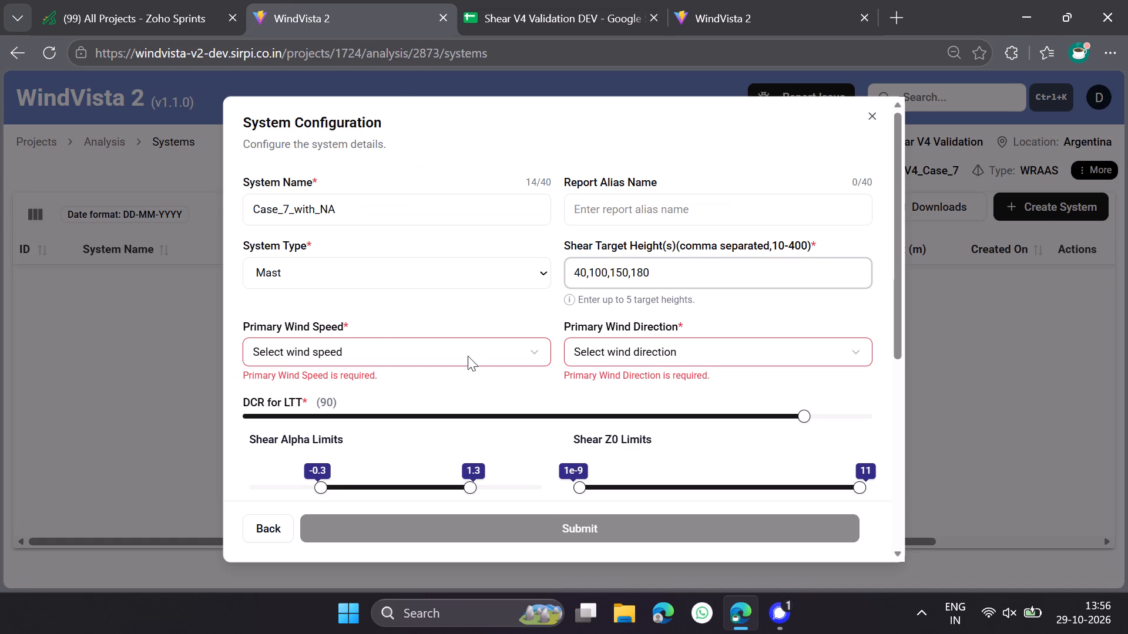
pyautogui.click(375, 345)
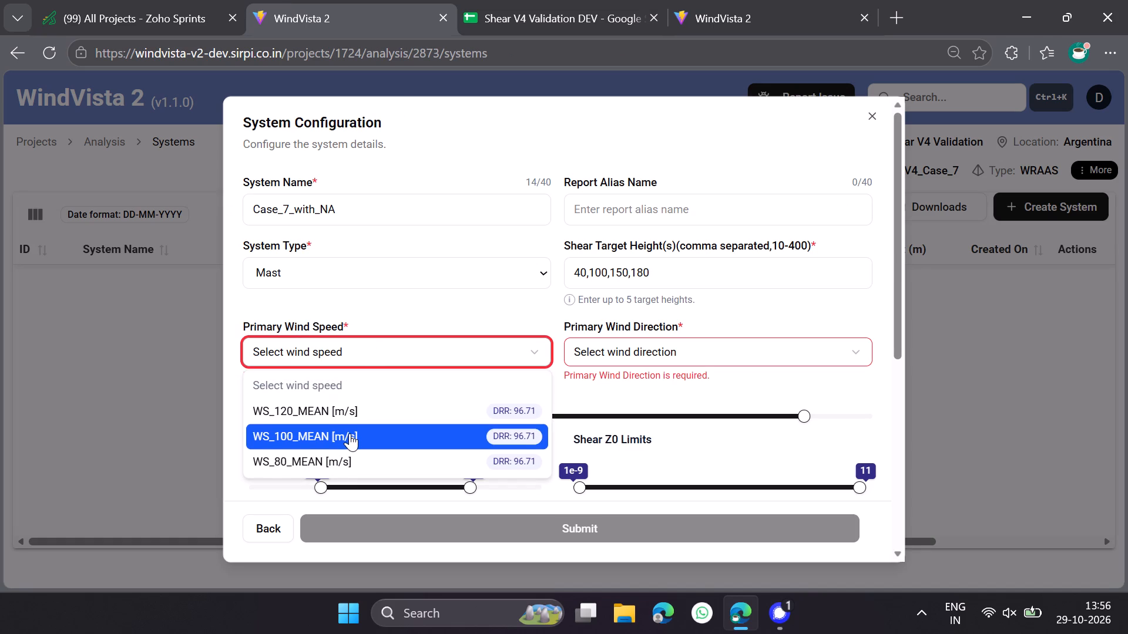
pyautogui.click(350, 433)
pyautogui.click(692, 352)
pyautogui.click(663, 410)
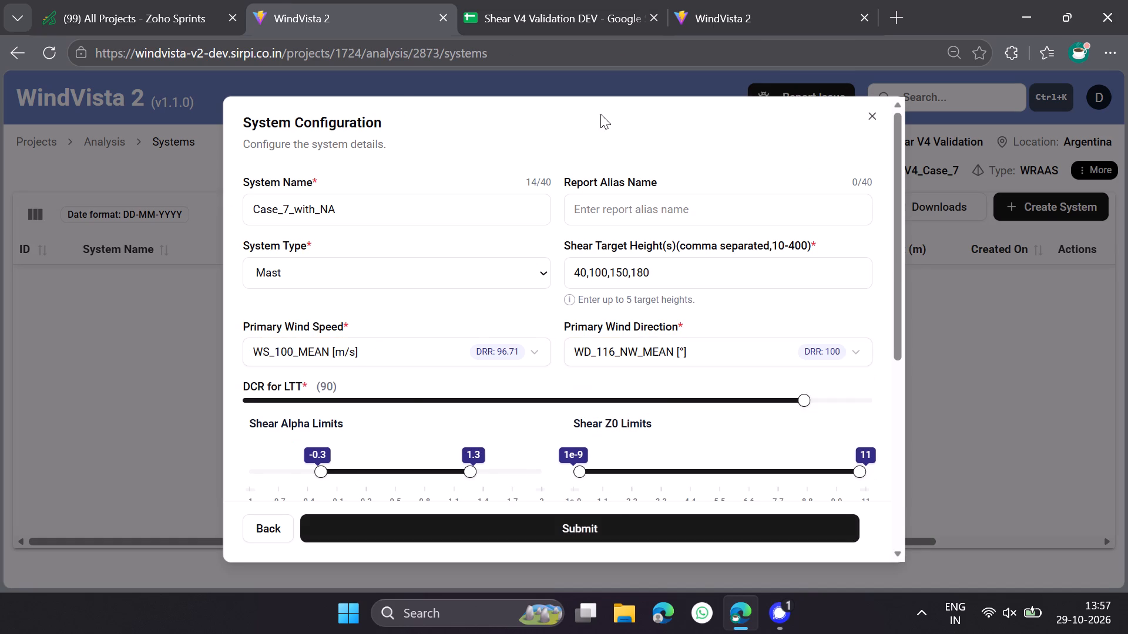
# Compare the Case_7_with_NA configuration against the Phase_2 validation sheet and the Shear_V4_Case_12 systems list.
pyautogui.click(605, 0)
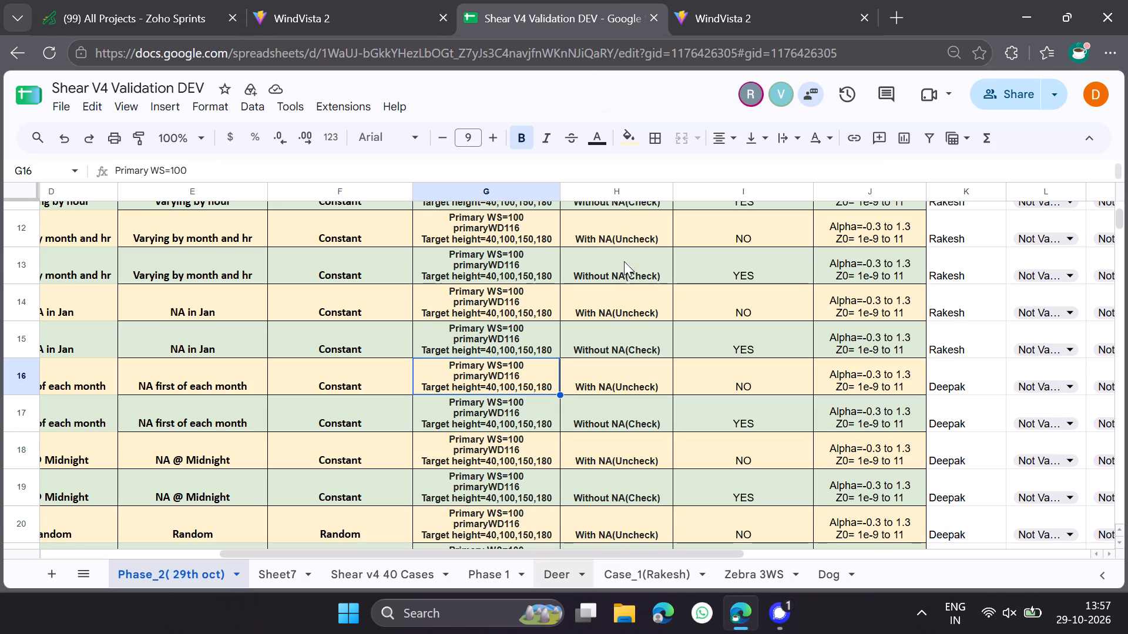
pyautogui.click(397, 0)
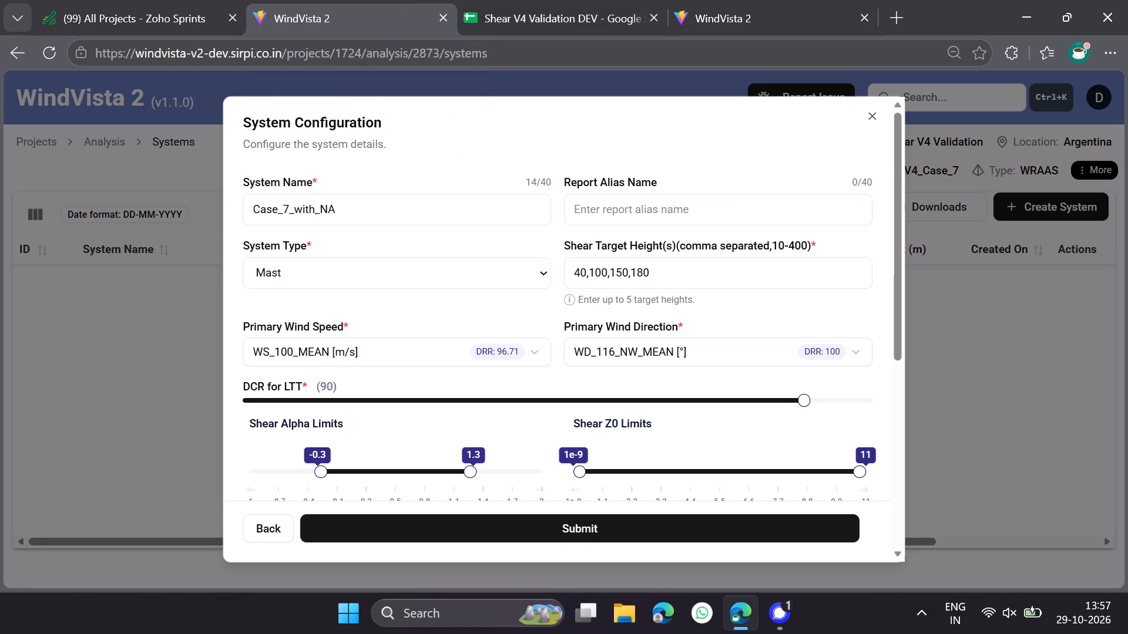
pyautogui.click(786, 0)
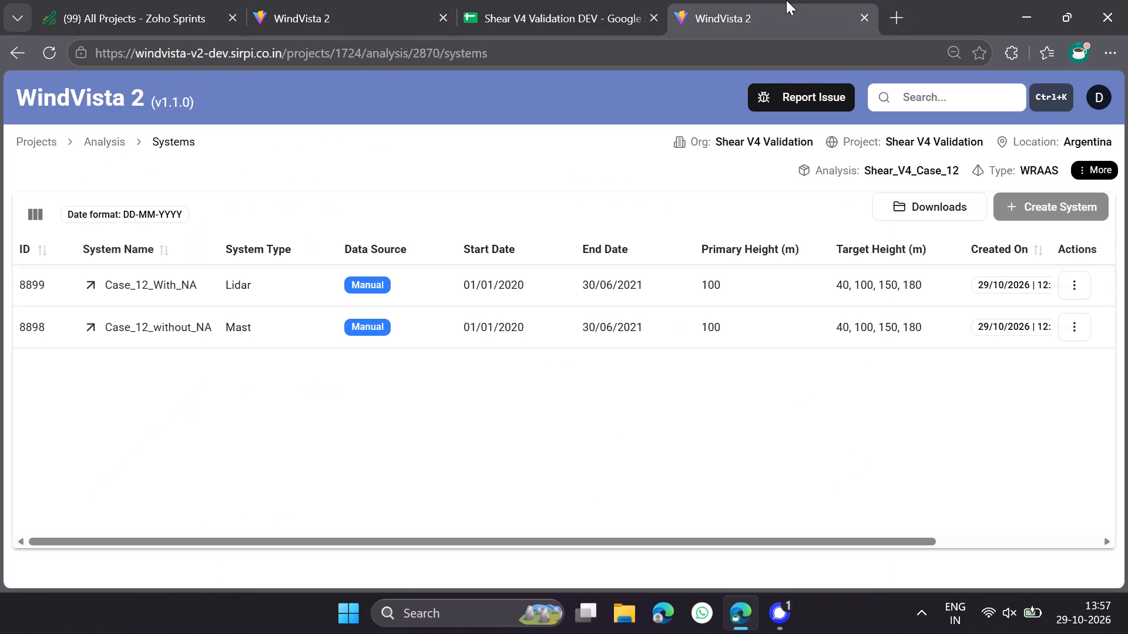
pyautogui.click(384, 0)
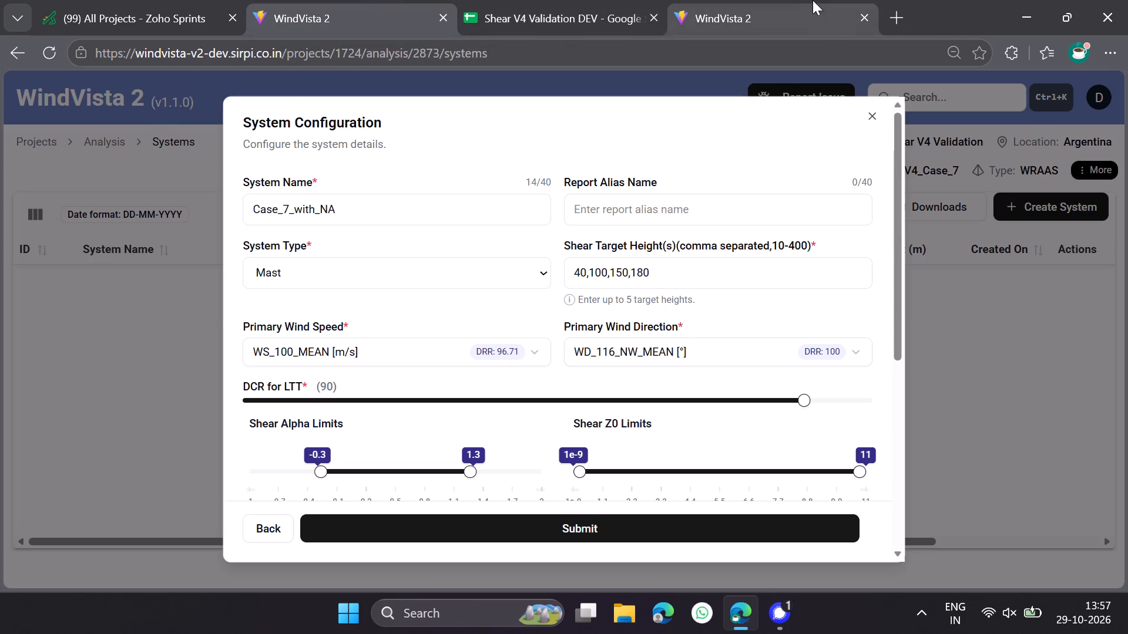
pyautogui.click(811, 0)
pyautogui.click(390, 0)
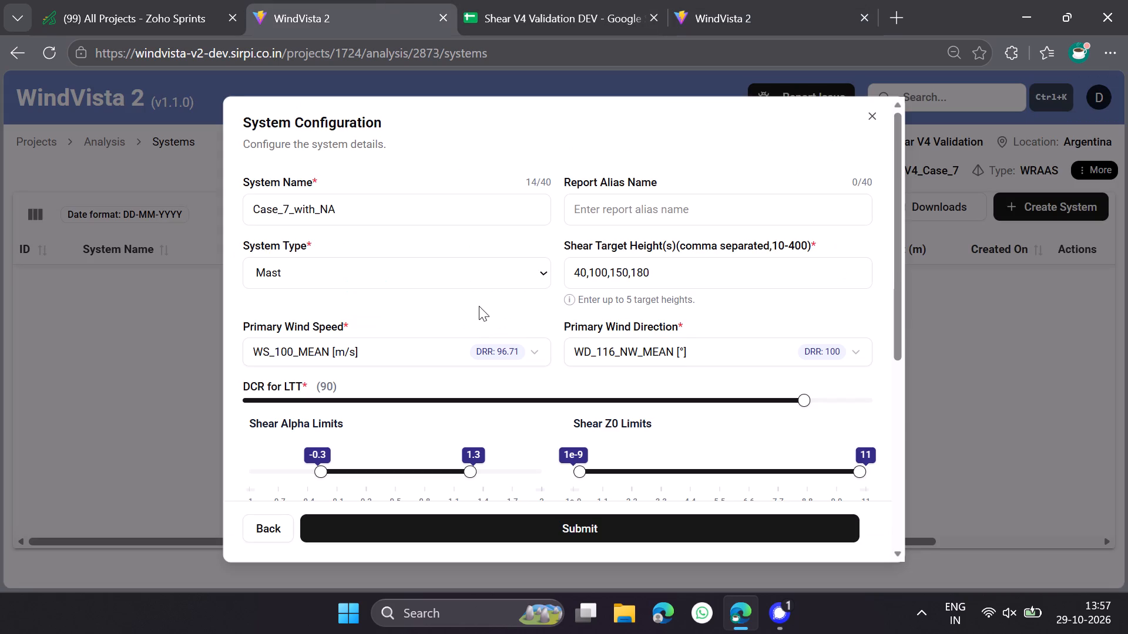
pyautogui.click(581, 0)
pyautogui.click(729, 0)
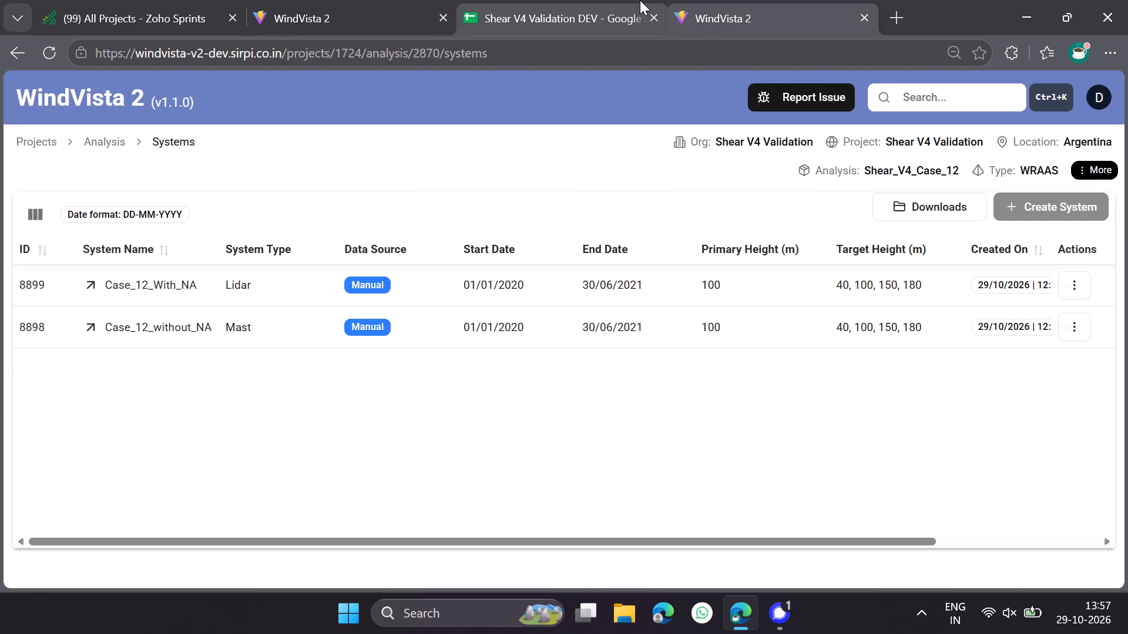
pyautogui.click(355, 0)
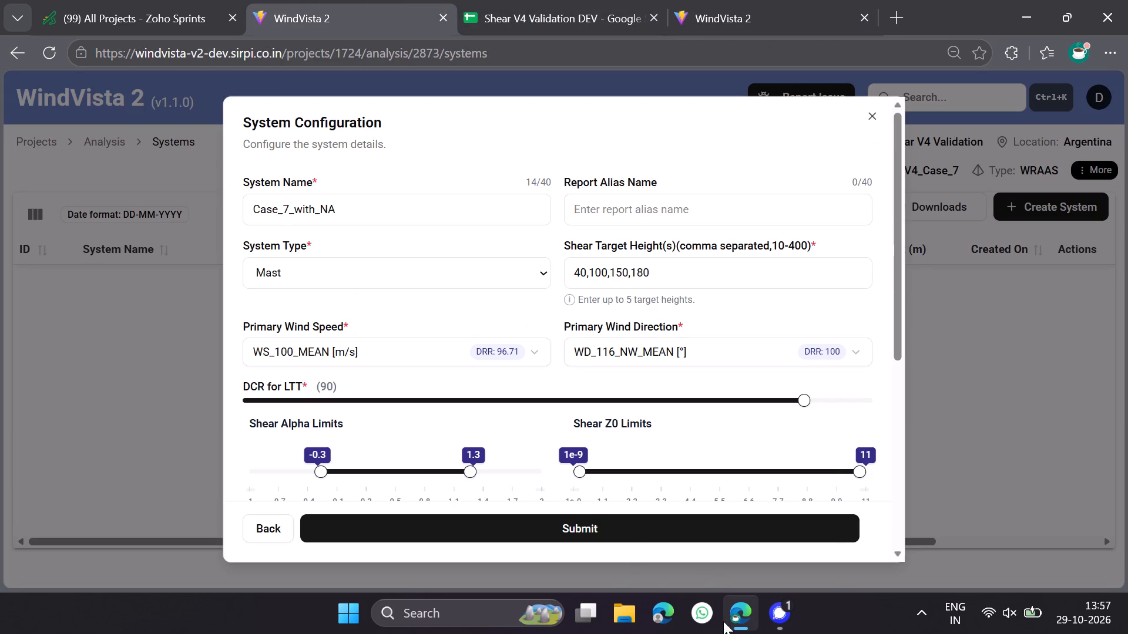
# Examine the Case 7 rows of the Phase_2 sheet across all columns, including the NA option and the Alpha and Z0 limits.
pyautogui.click(561, 0)
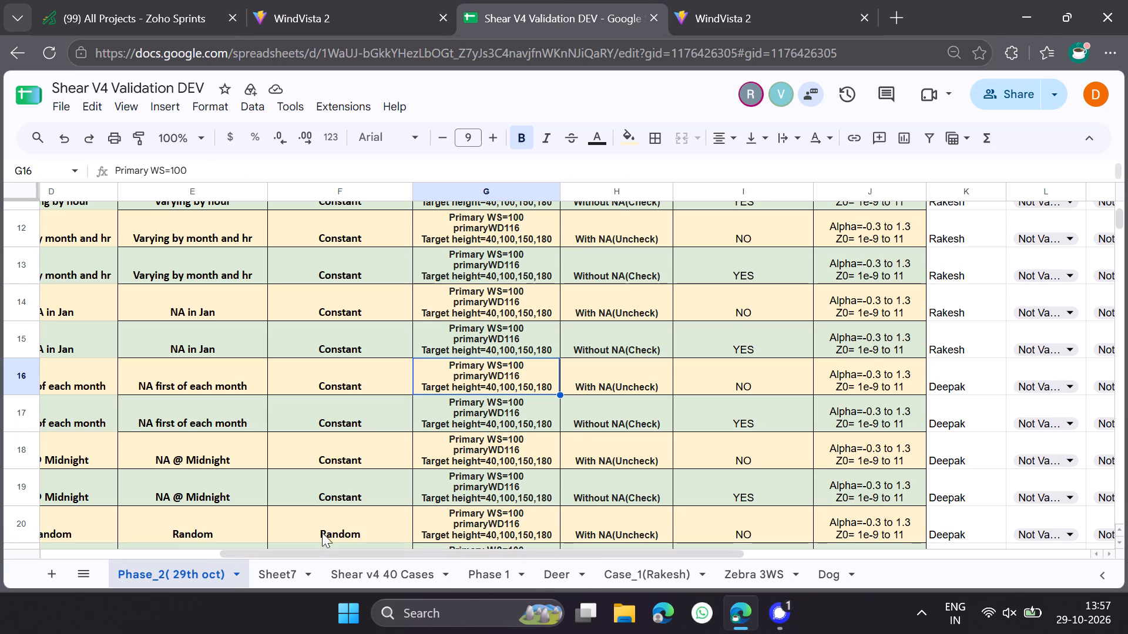
pyautogui.moveTo(315, 551); pyautogui.dragTo(439, 552)
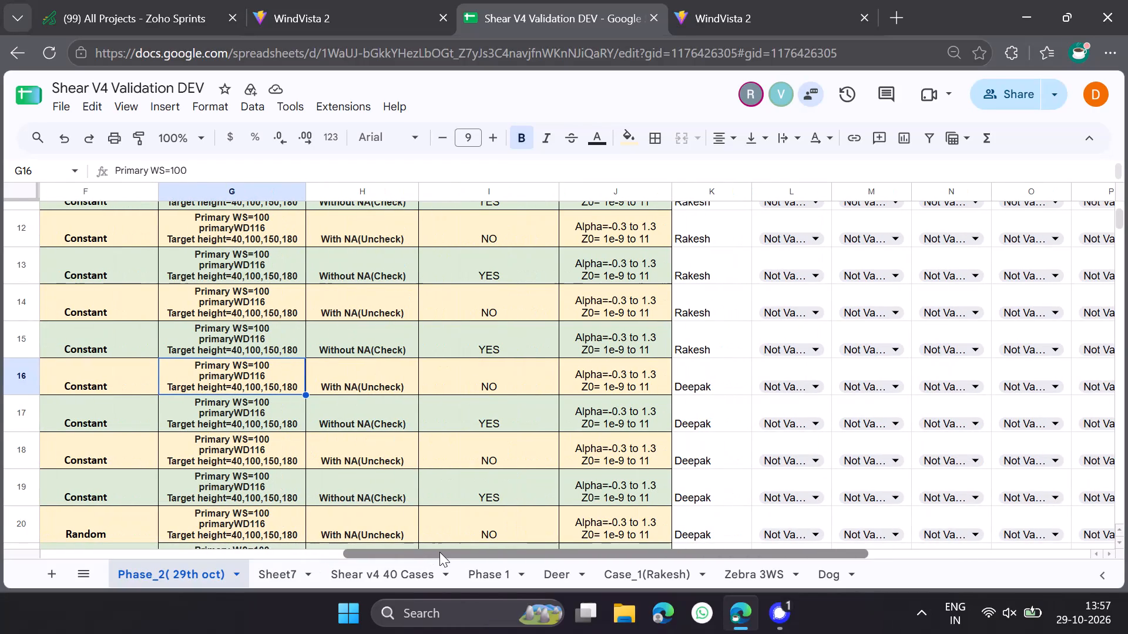
pyautogui.moveTo(439, 552); pyautogui.dragTo(458, 554)
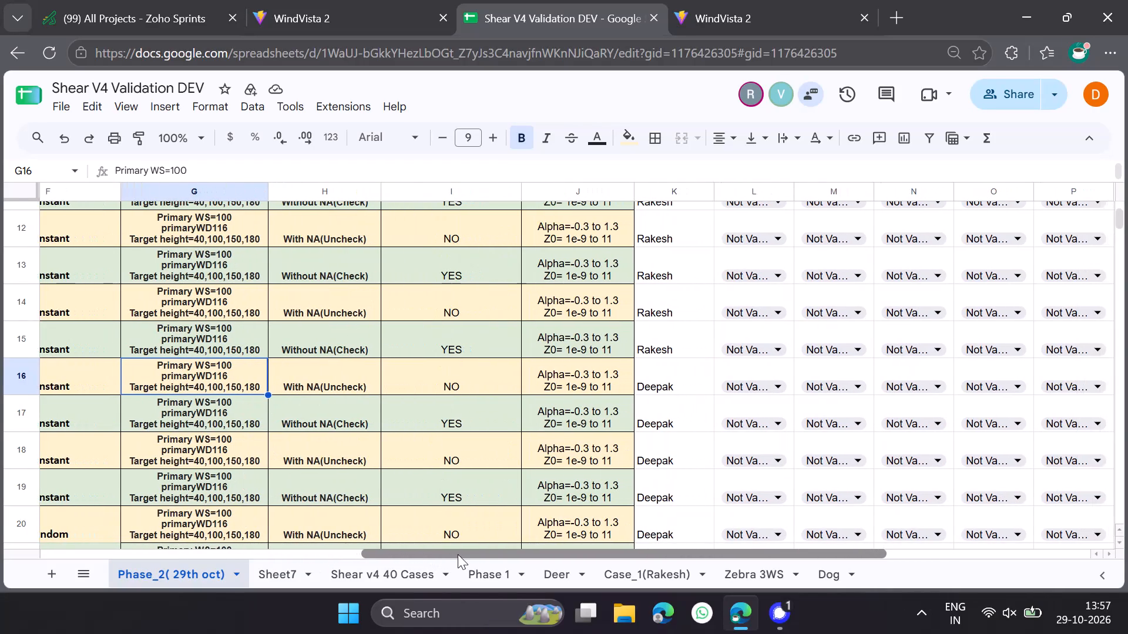
pyautogui.moveTo(458, 554); pyautogui.dragTo(103, 548)
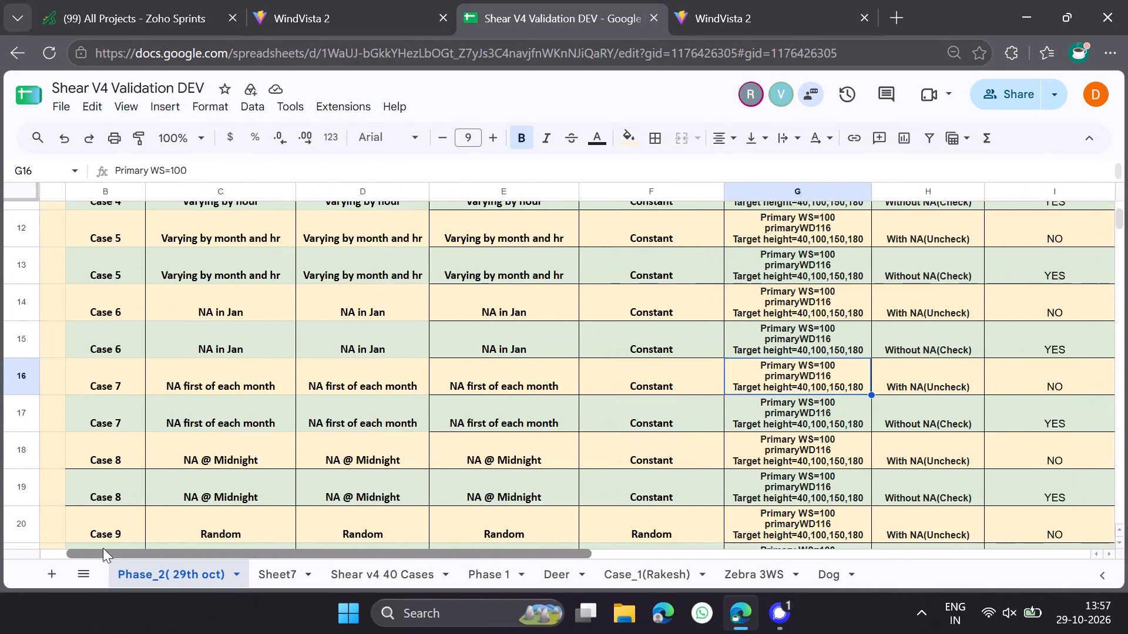
pyautogui.moveTo(103, 548); pyautogui.dragTo(408, 542)
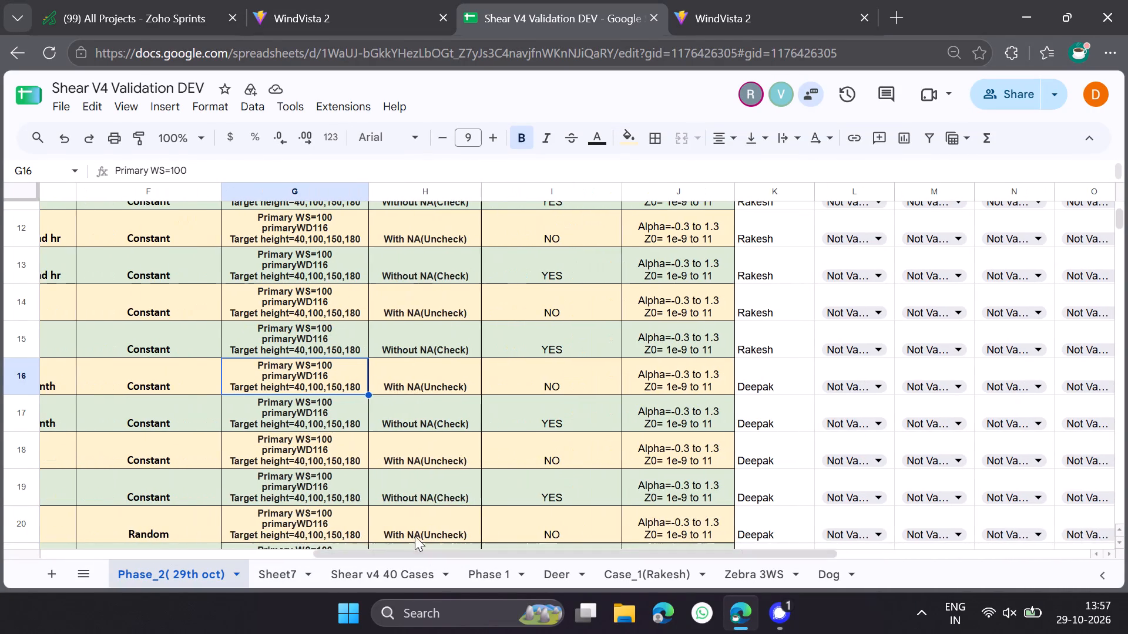
pyautogui.scroll(7, 456, 453)
pyautogui.scroll(-3, 456, 453)
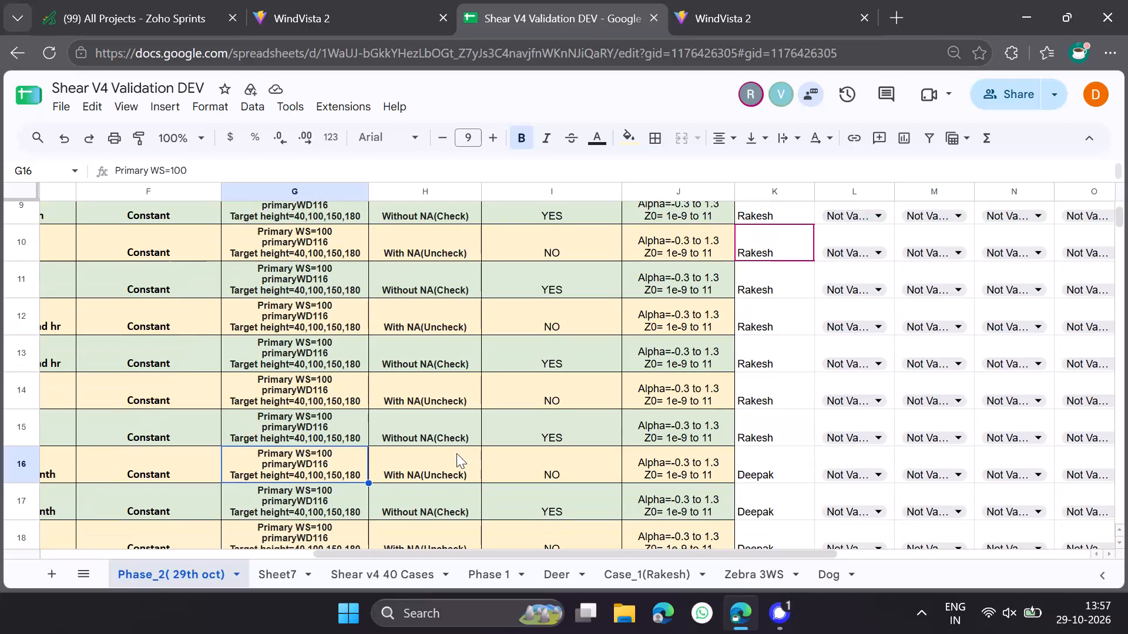
pyautogui.scroll(-2, 512, 503)
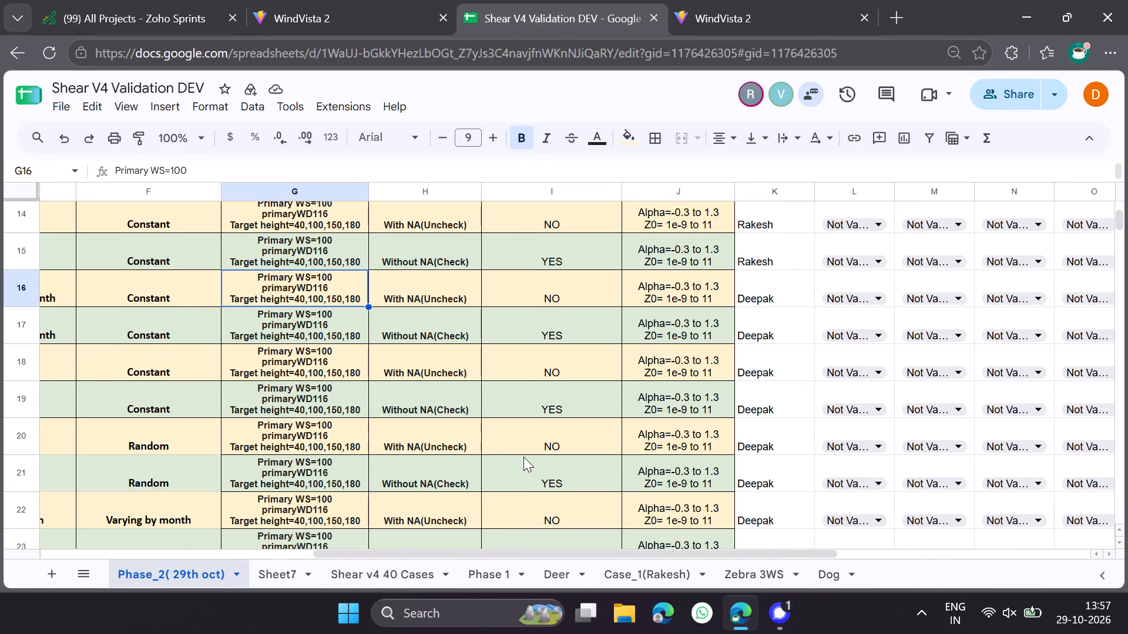
pyautogui.moveTo(461, 555); pyautogui.dragTo(425, 554)
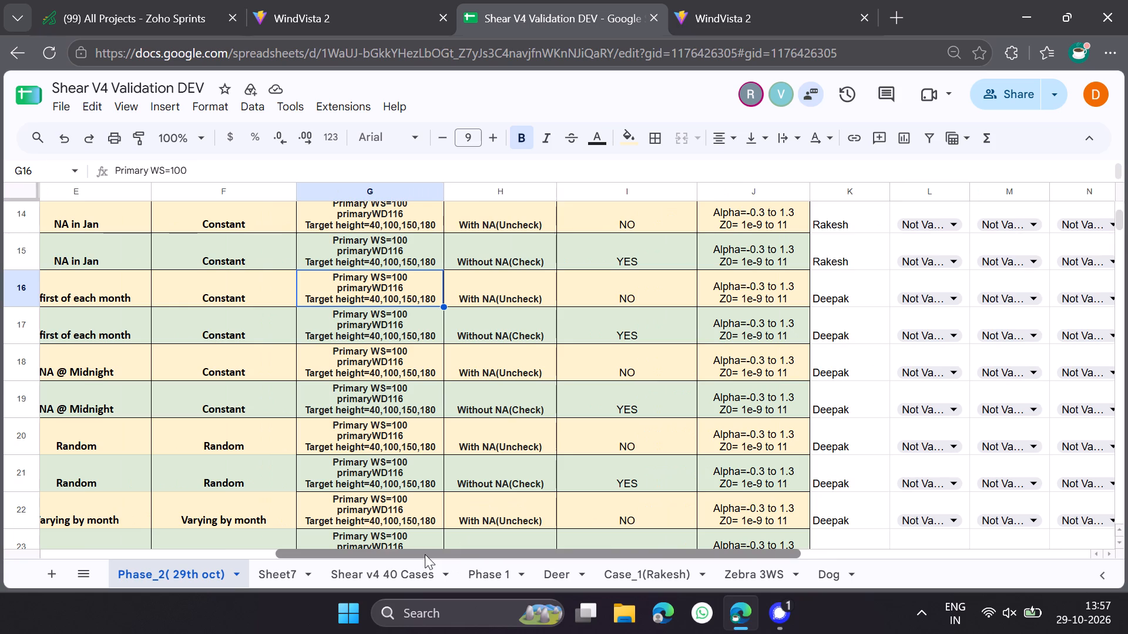
pyautogui.moveTo(425, 554); pyautogui.dragTo(250, 538)
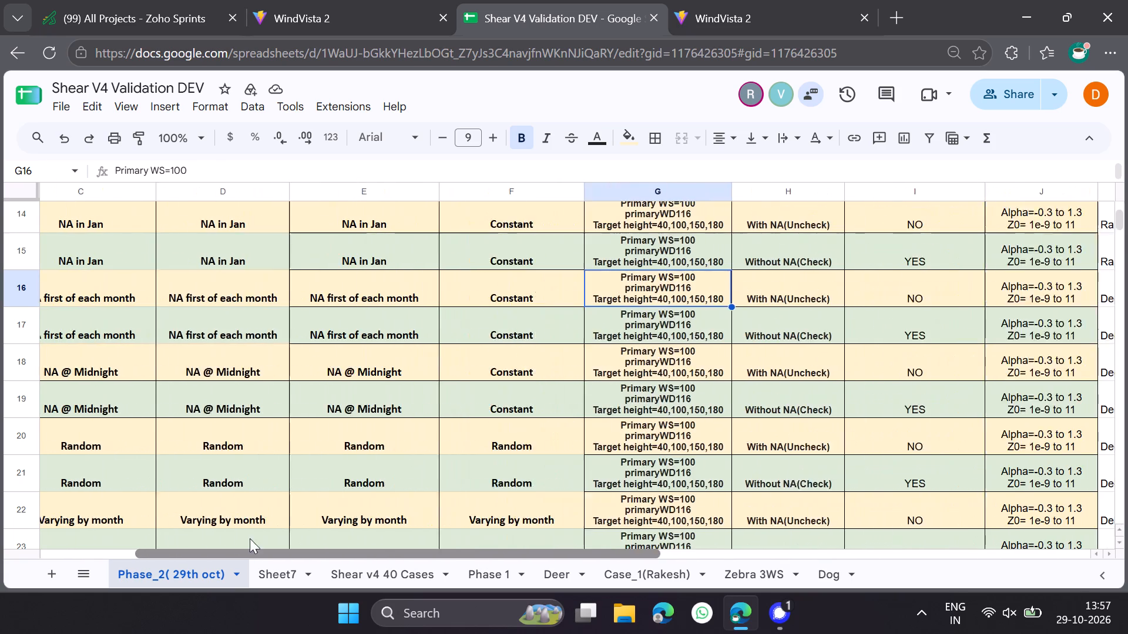
pyautogui.moveTo(250, 538); pyautogui.dragTo(183, 529)
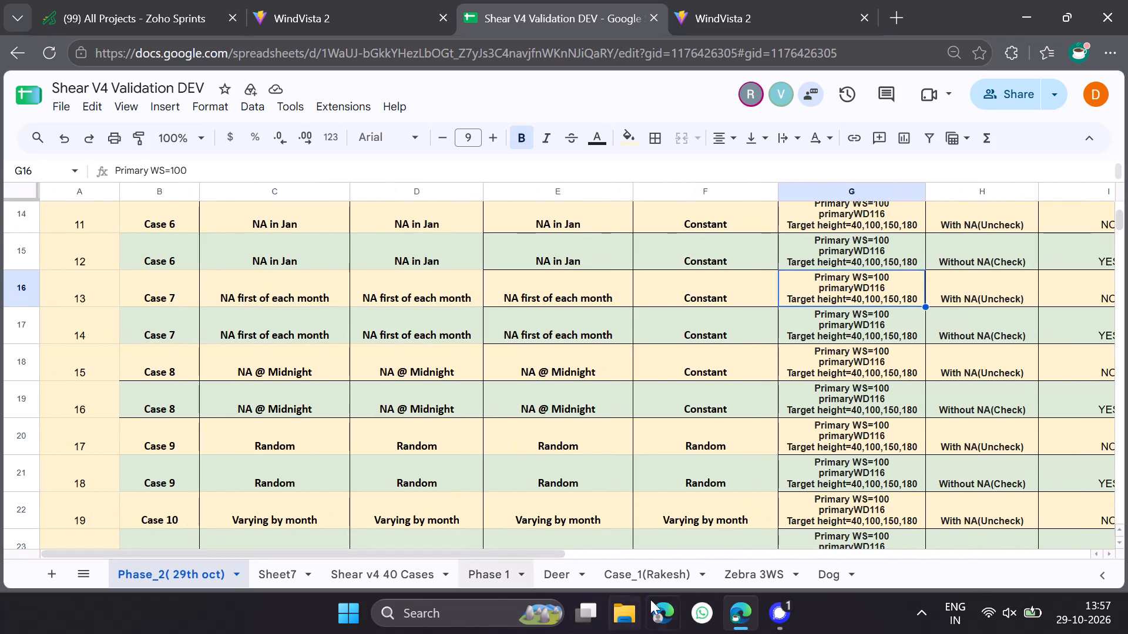
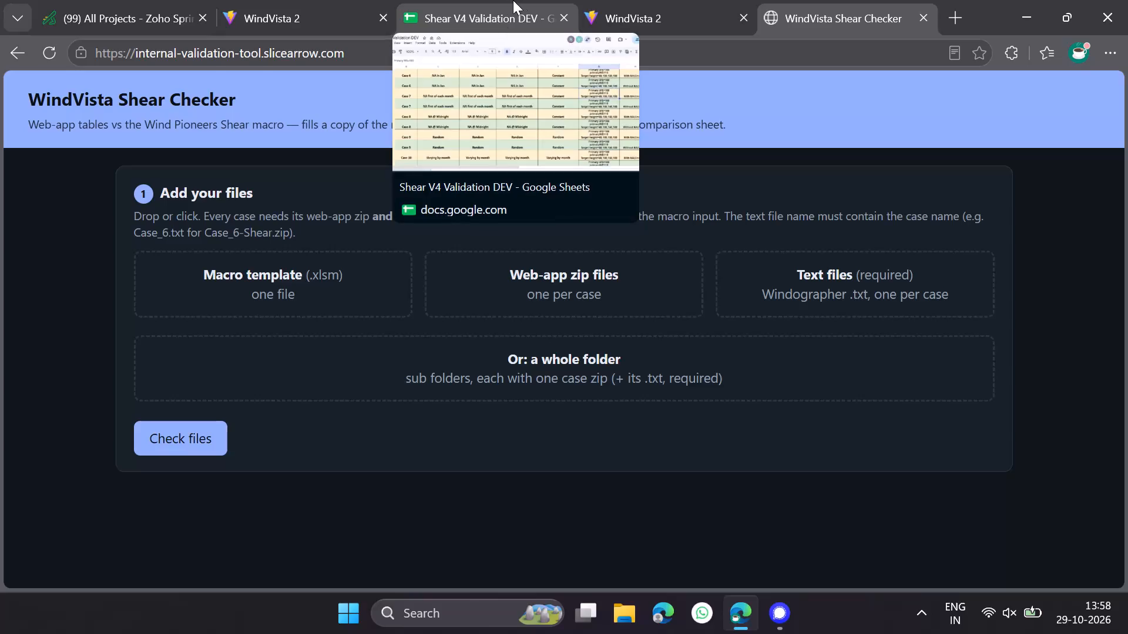
# Check the Case 7 rows of the Phase_2 validation sheet against the Shear_V4_Case_12 systems list.
pyautogui.click(517, 0)
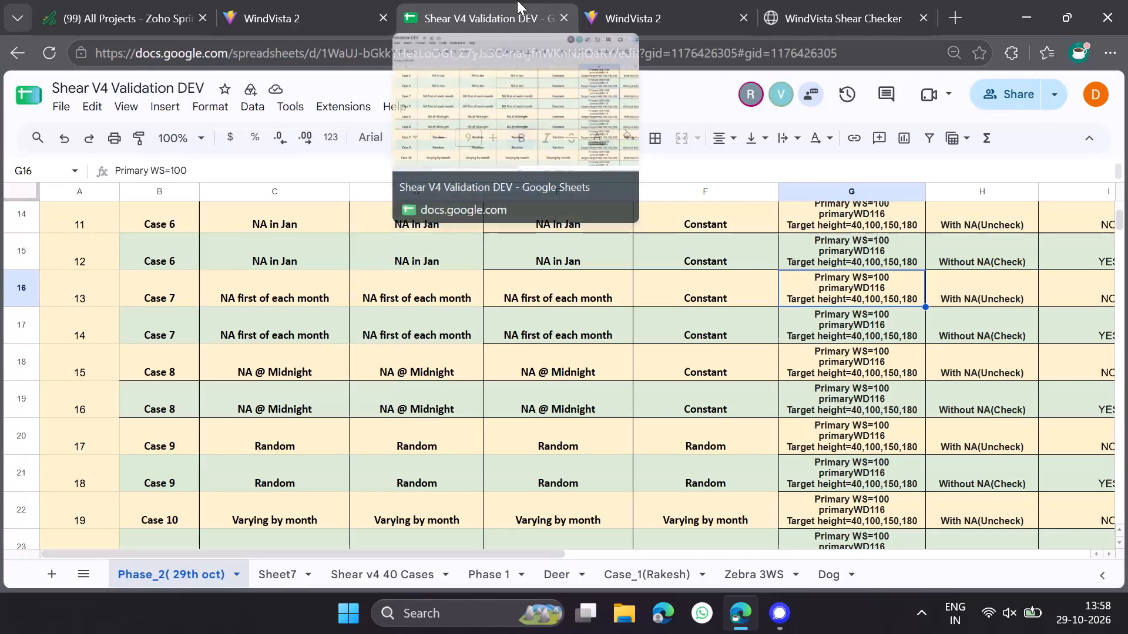
pyautogui.click(669, 0)
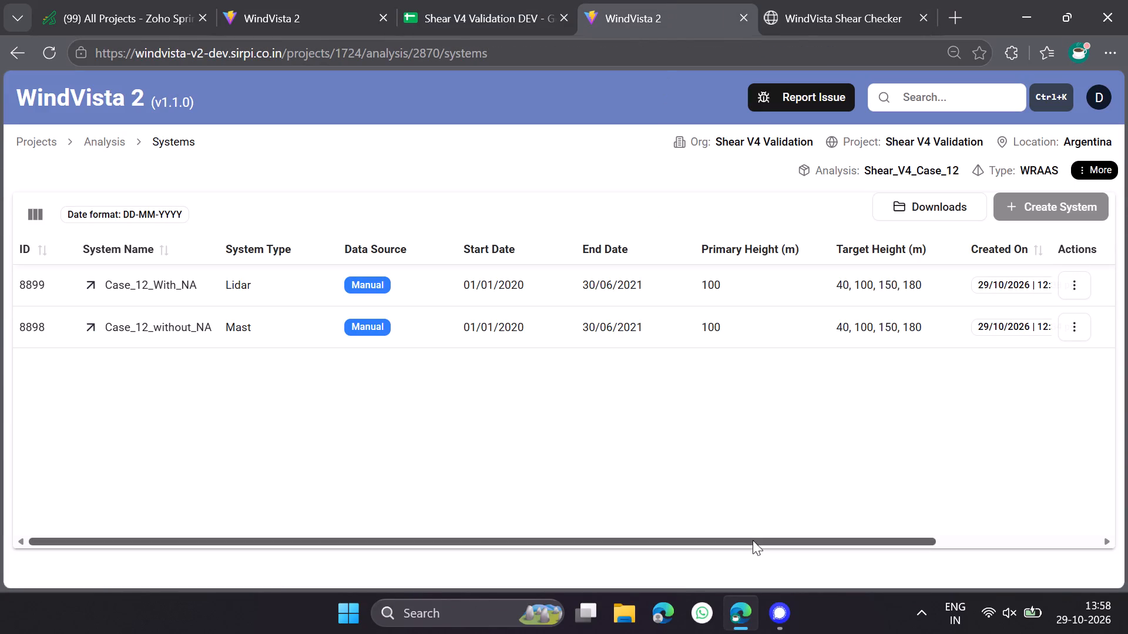
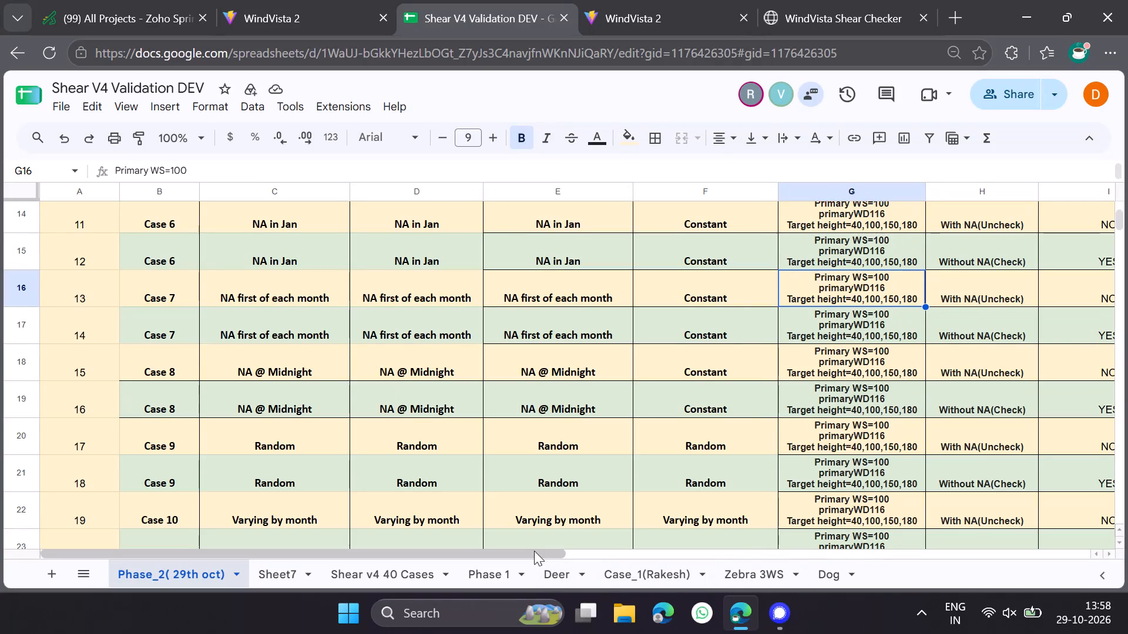
# Review the Phase_2 sheet's NA setting, Alpha/Z0 limits and validation status columns alongside the Shear_V4_Case_12 systems list and the WindVista Shear Checker page.
pyautogui.moveTo(532, 549); pyautogui.dragTo(736, 548)
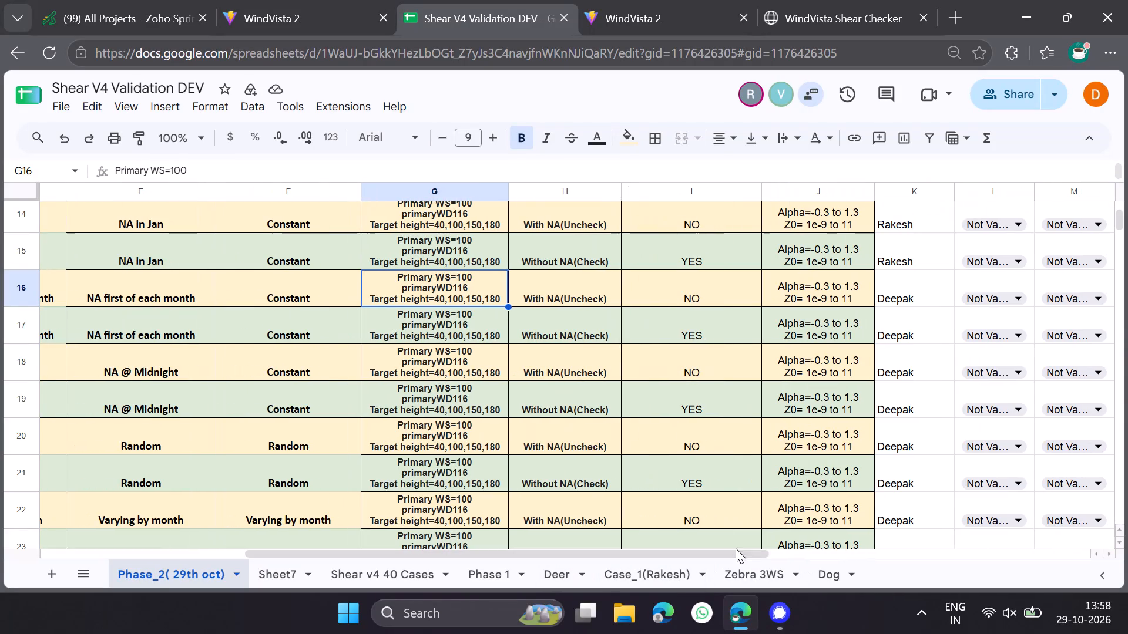
pyautogui.click(995, 375)
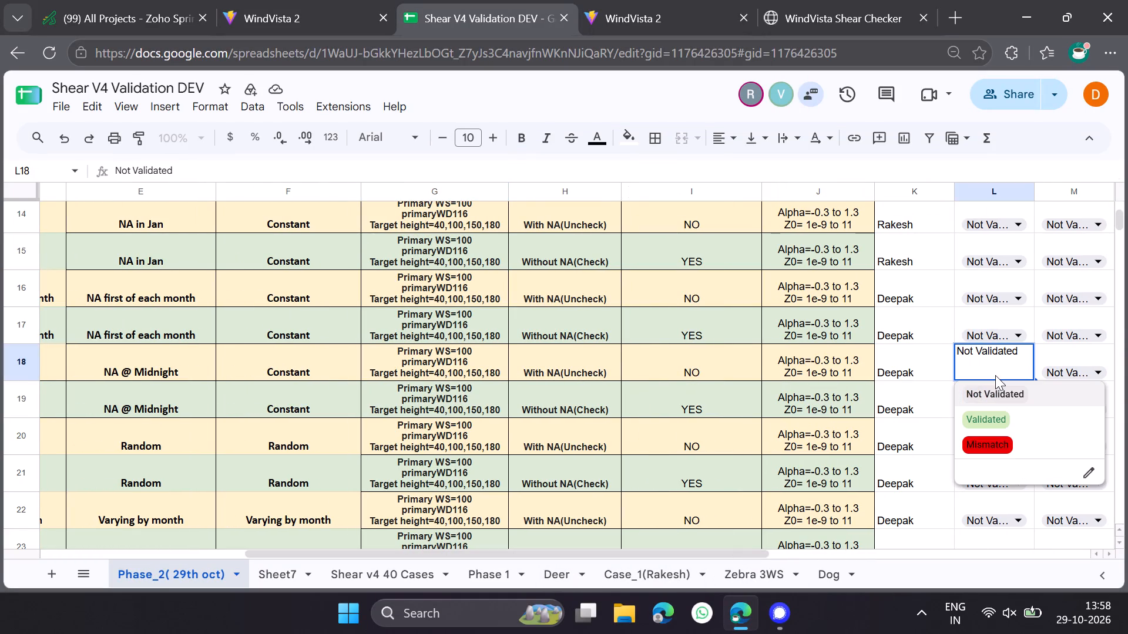
pyautogui.click(882, 0)
pyautogui.click(639, 0)
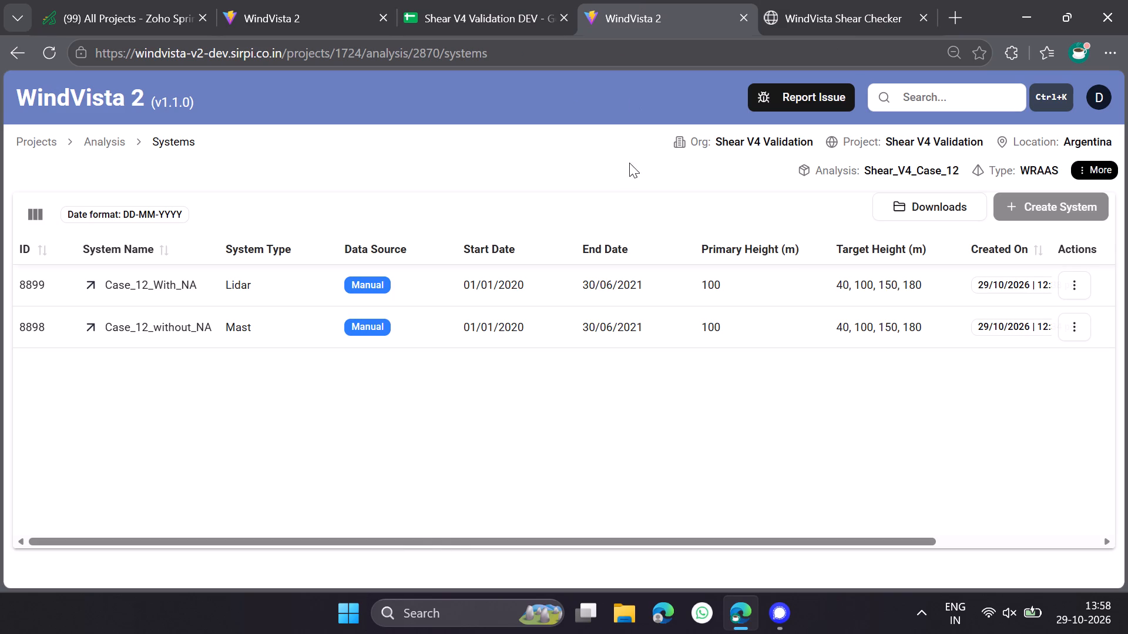
pyautogui.click(438, 0)
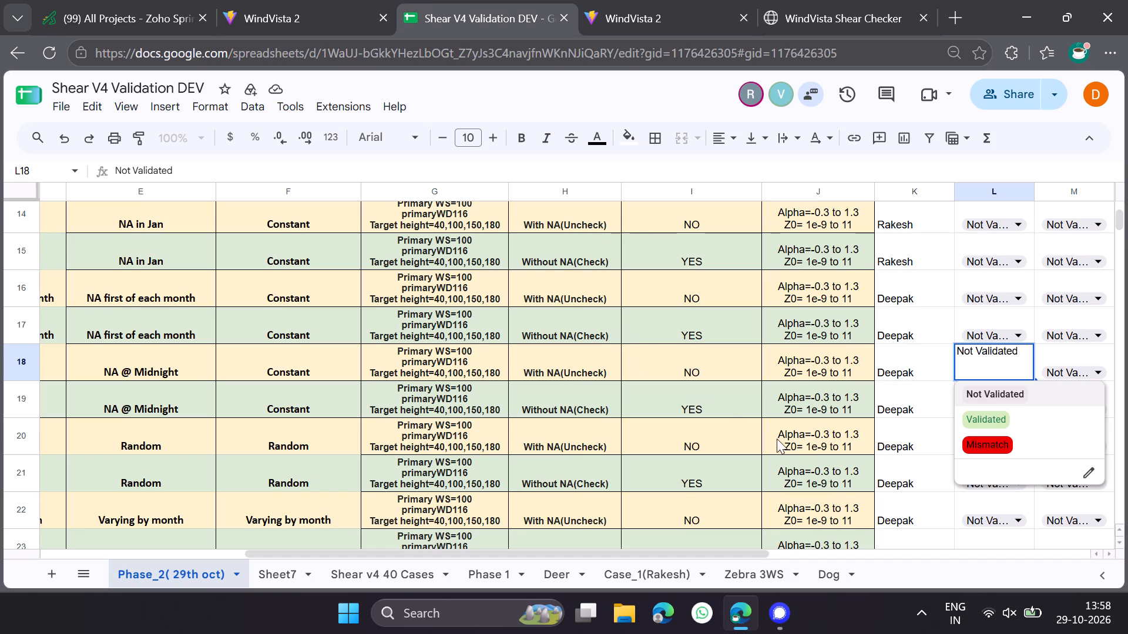
pyautogui.click(742, 438)
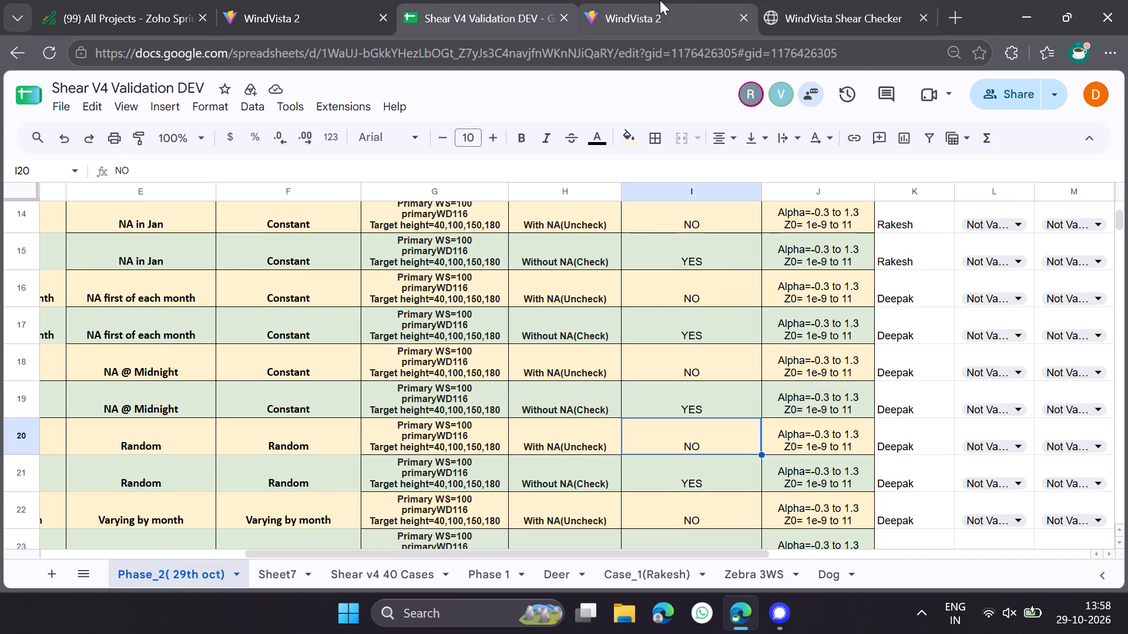
pyautogui.click(659, 0)
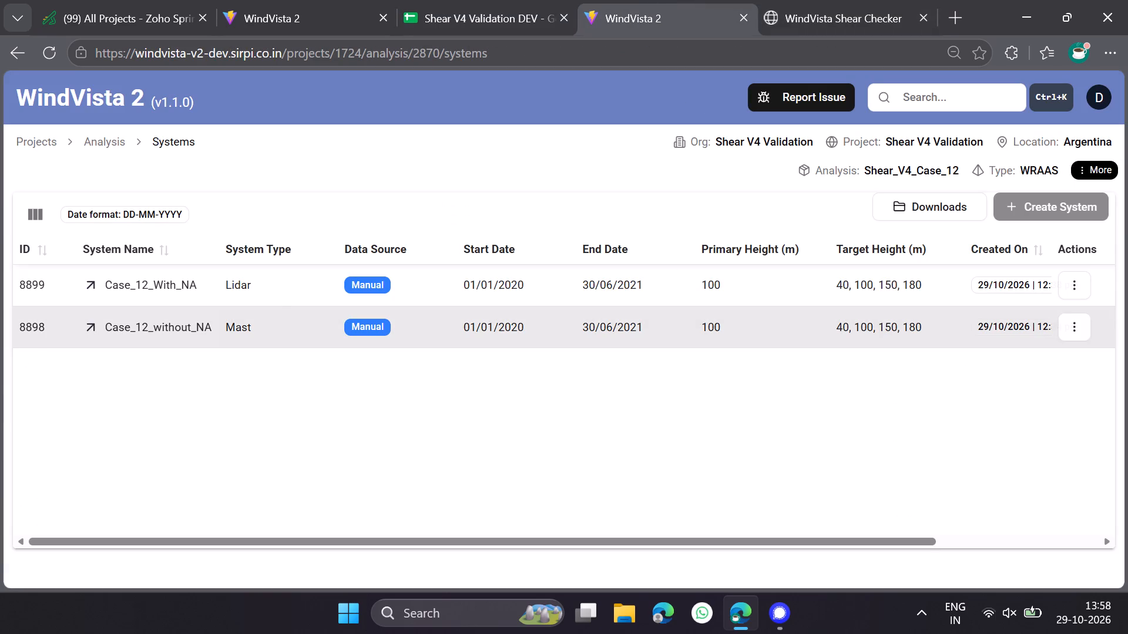
pyautogui.click(820, 0)
pyautogui.click(498, 0)
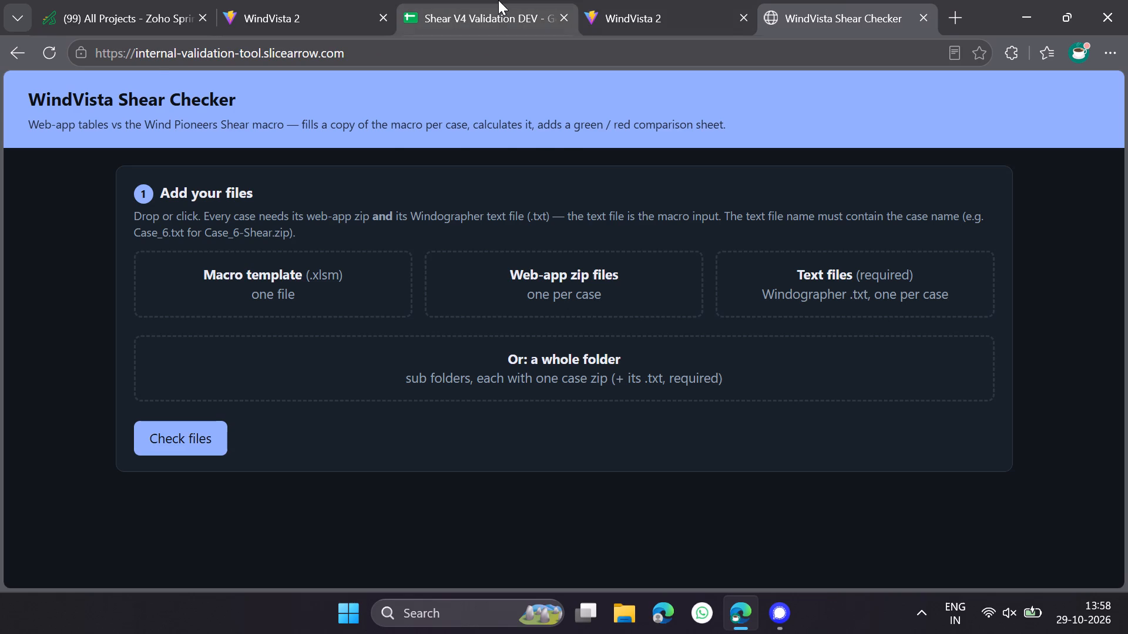
pyautogui.click(691, 0)
pyautogui.click(875, 0)
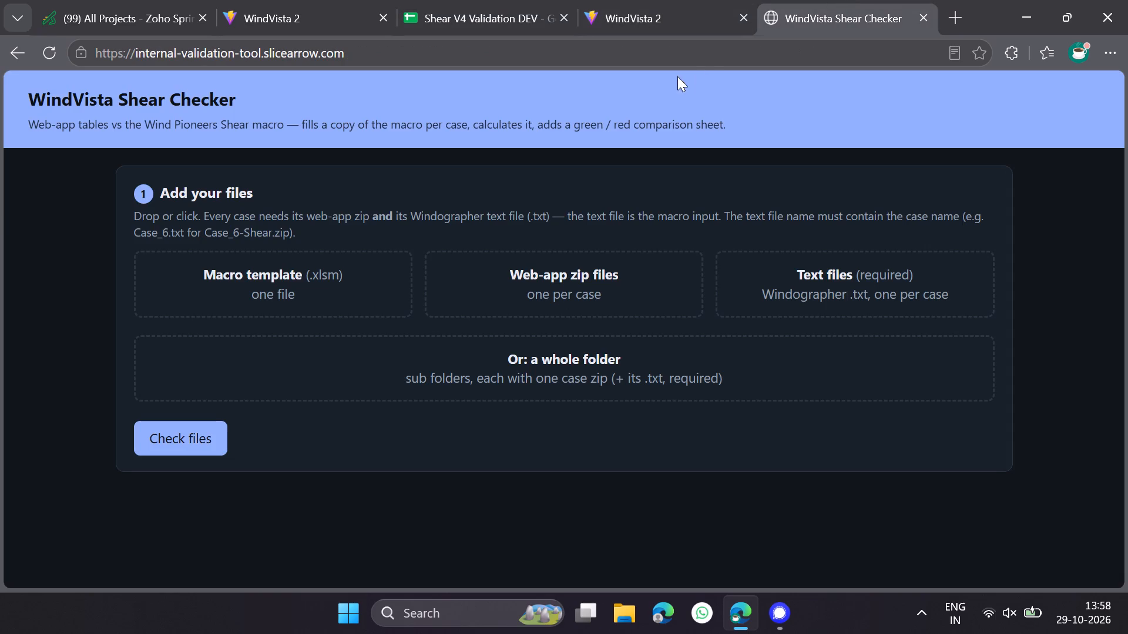
pyautogui.click(530, 0)
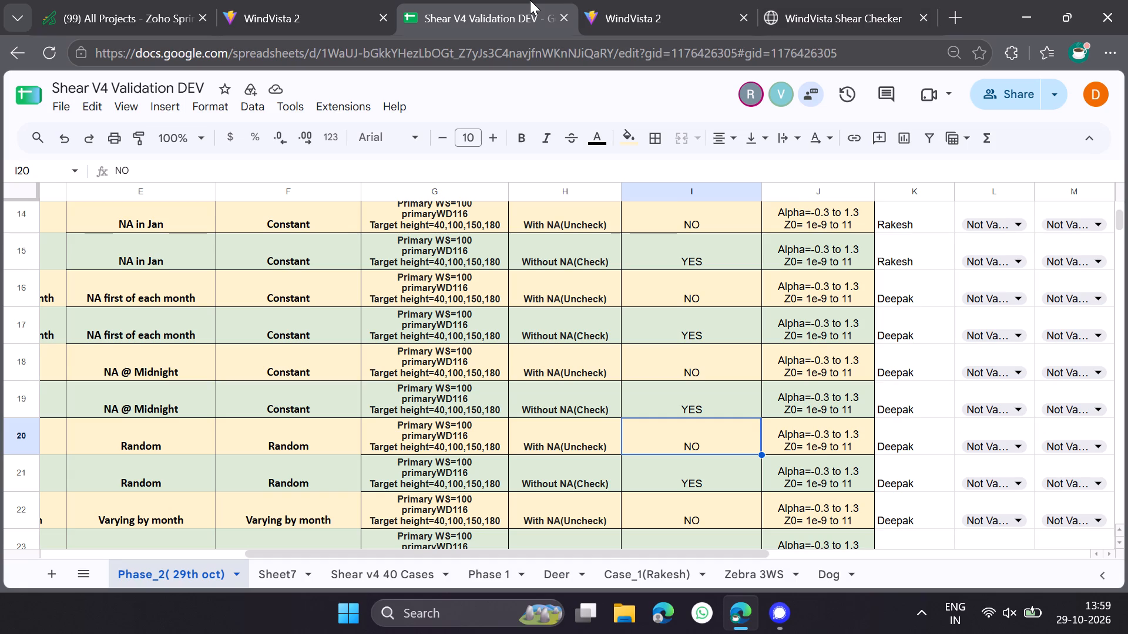
pyautogui.click(652, 0)
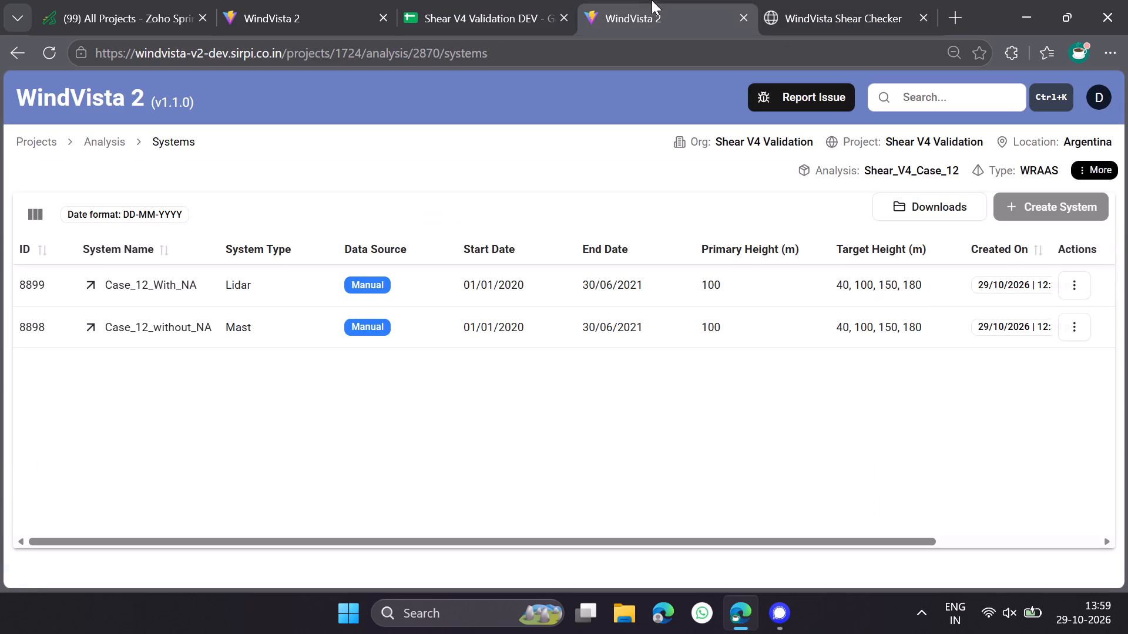
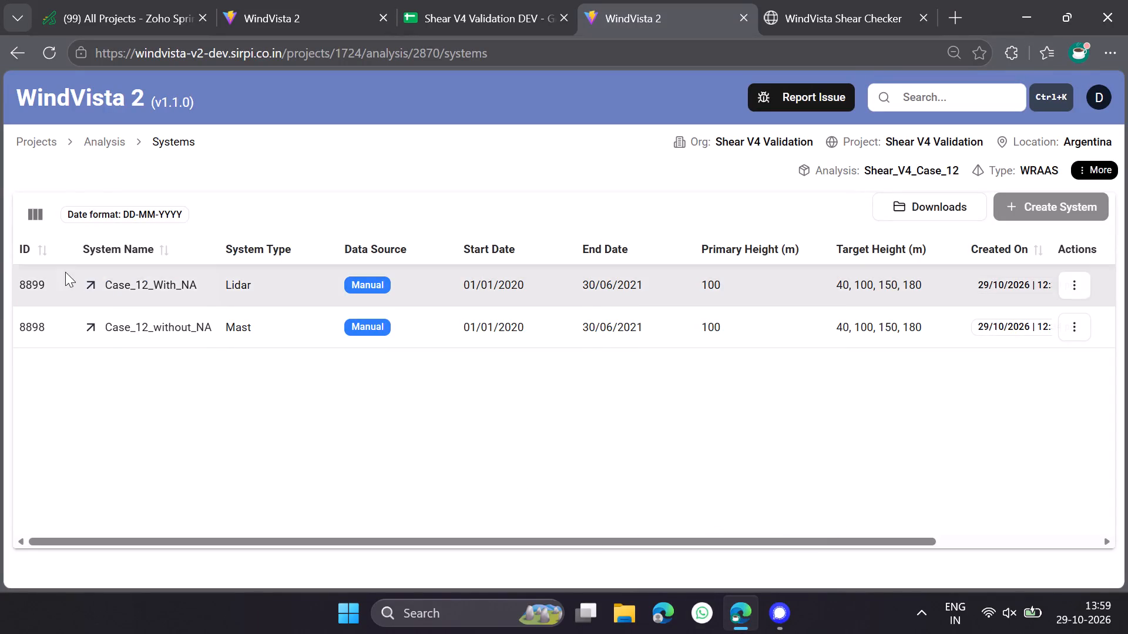
# Examine the systems lists of the Shear_V4_Case_14, shear_V4_Case_18 and Shear_V4_Case_13 analyses for how their systems are set up.
pyautogui.click(105, 143)
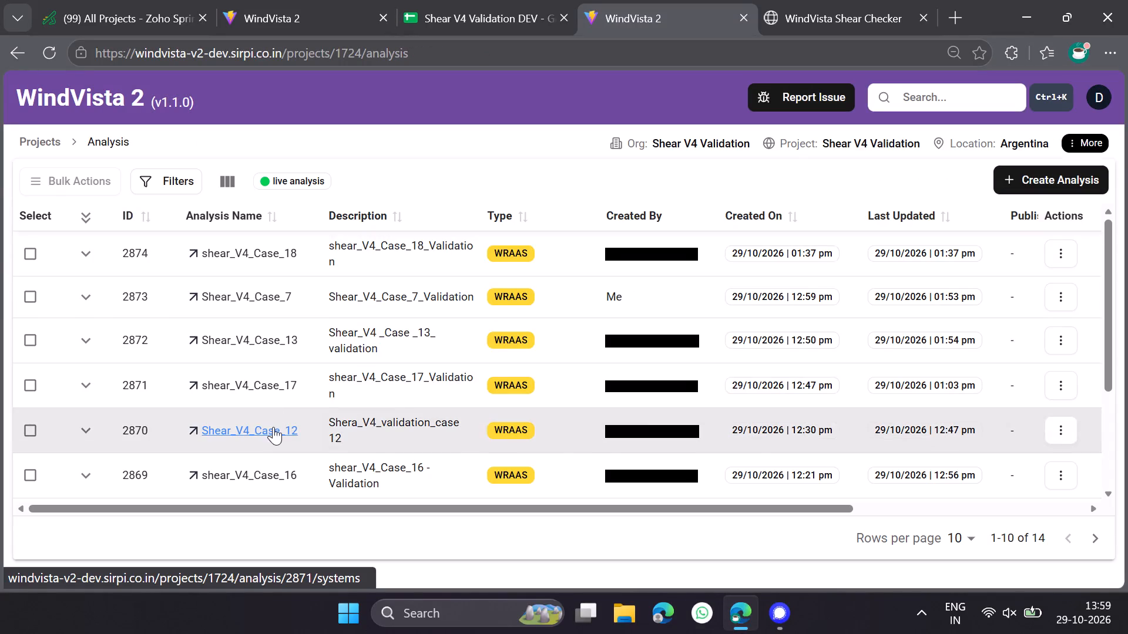
pyautogui.click(261, 248)
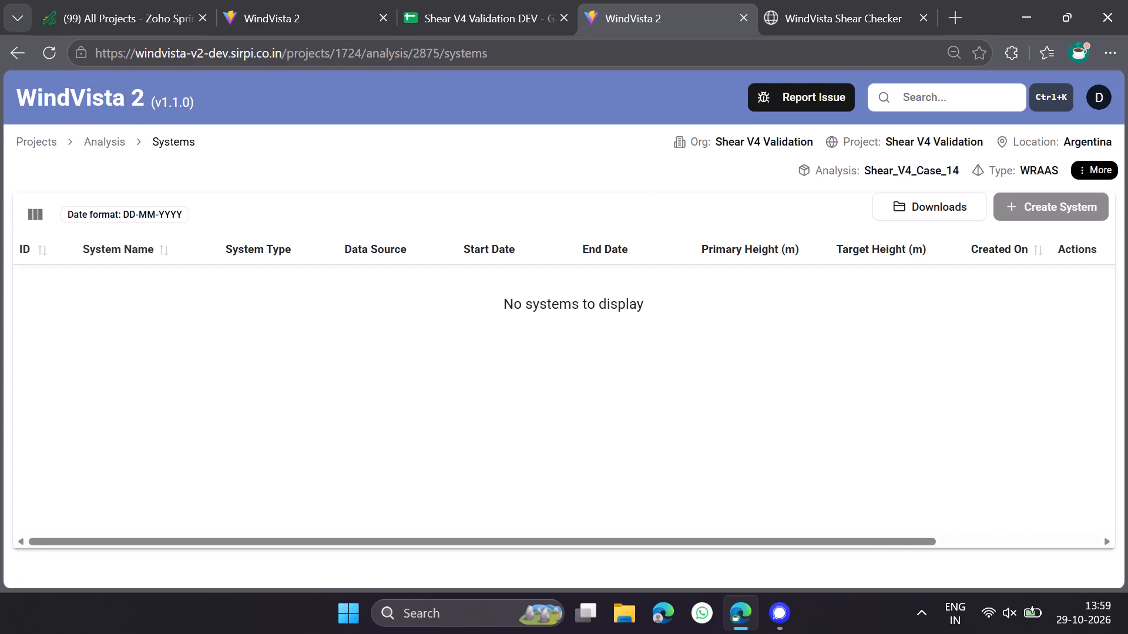
pyautogui.click(112, 138)
pyautogui.click(228, 298)
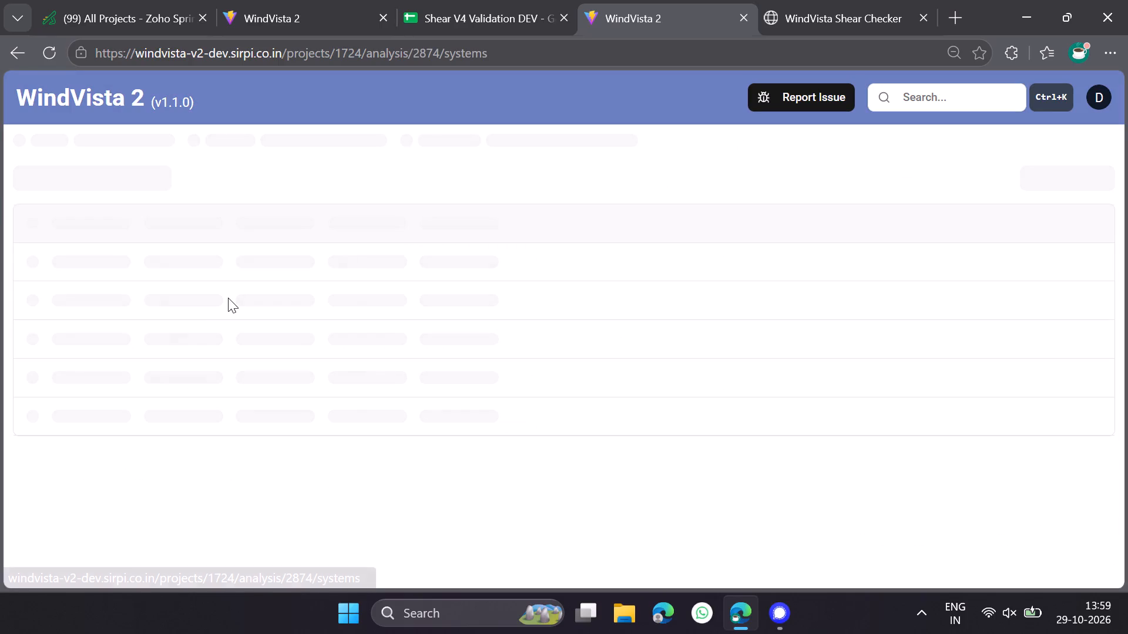
pyautogui.click(121, 131)
pyautogui.click(118, 150)
pyautogui.click(117, 143)
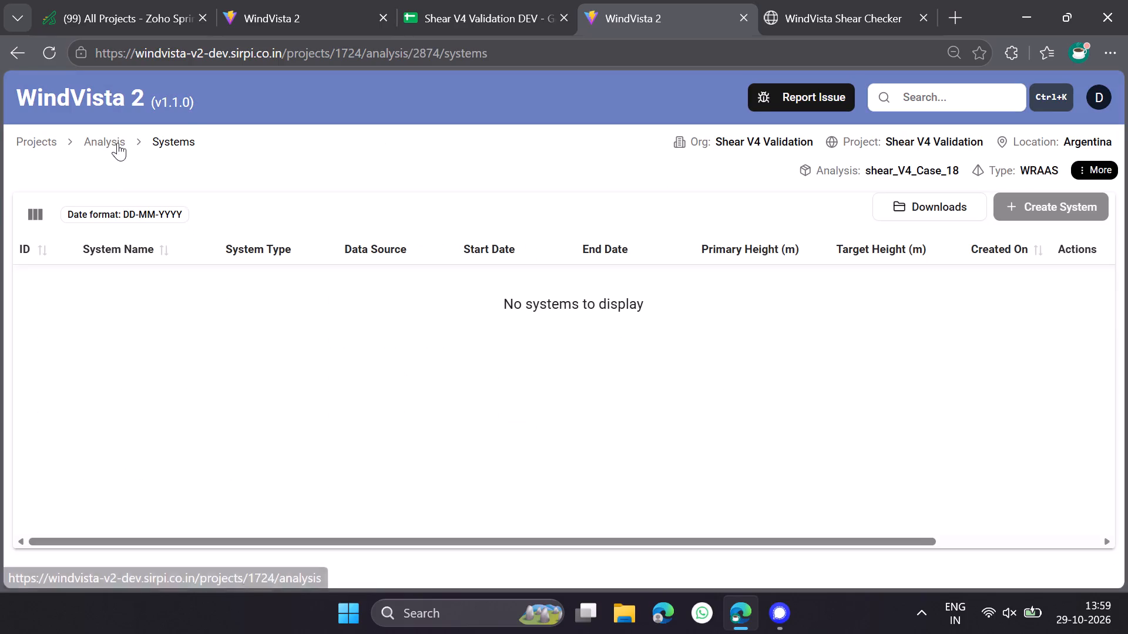
pyautogui.click(268, 383)
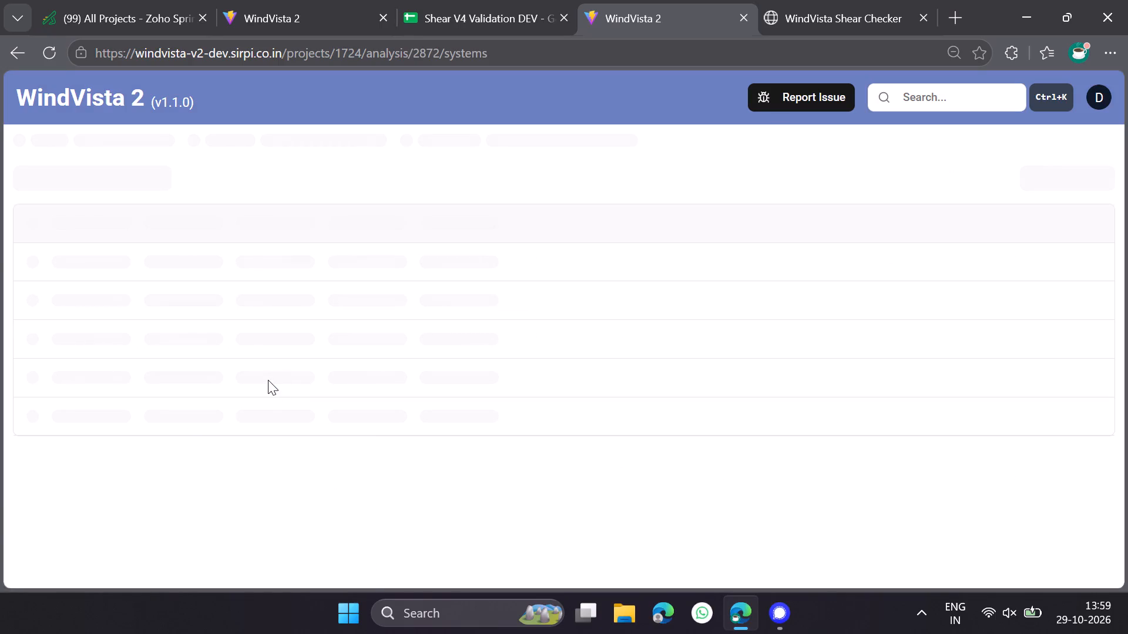
pyautogui.click(812, 0)
# In the open Case_7_with_NA system configuration, set the system type to Lidar and look over the height combinations.
pyautogui.click(265, 0)
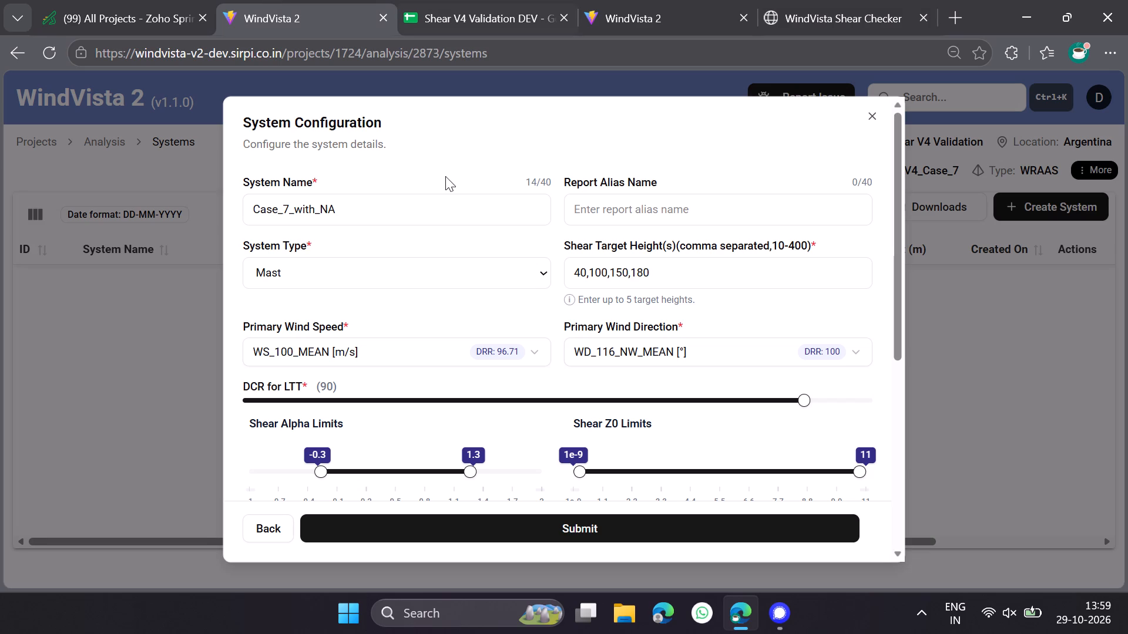
pyautogui.click(375, 264)
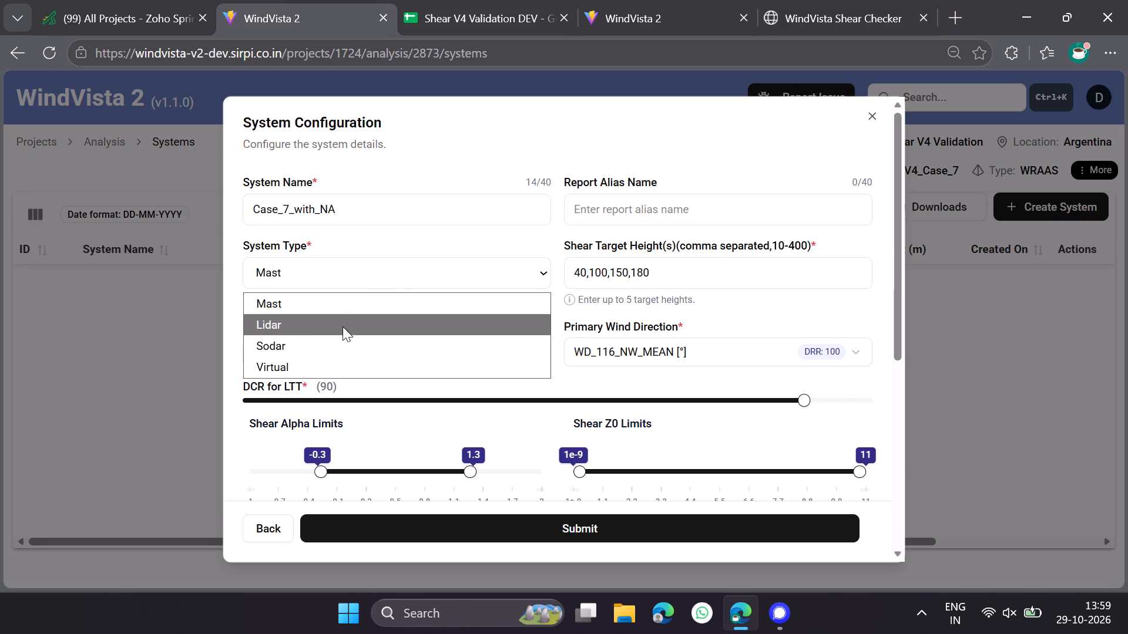
pyautogui.click(343, 326)
pyautogui.click(397, 300)
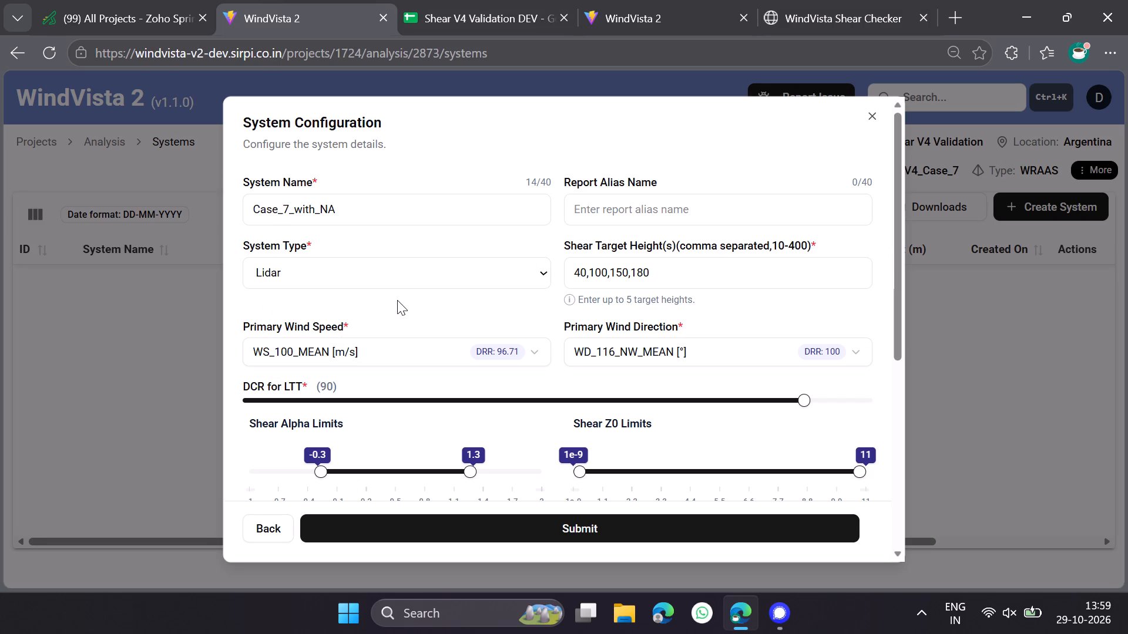
pyautogui.scroll(-11, 397, 300)
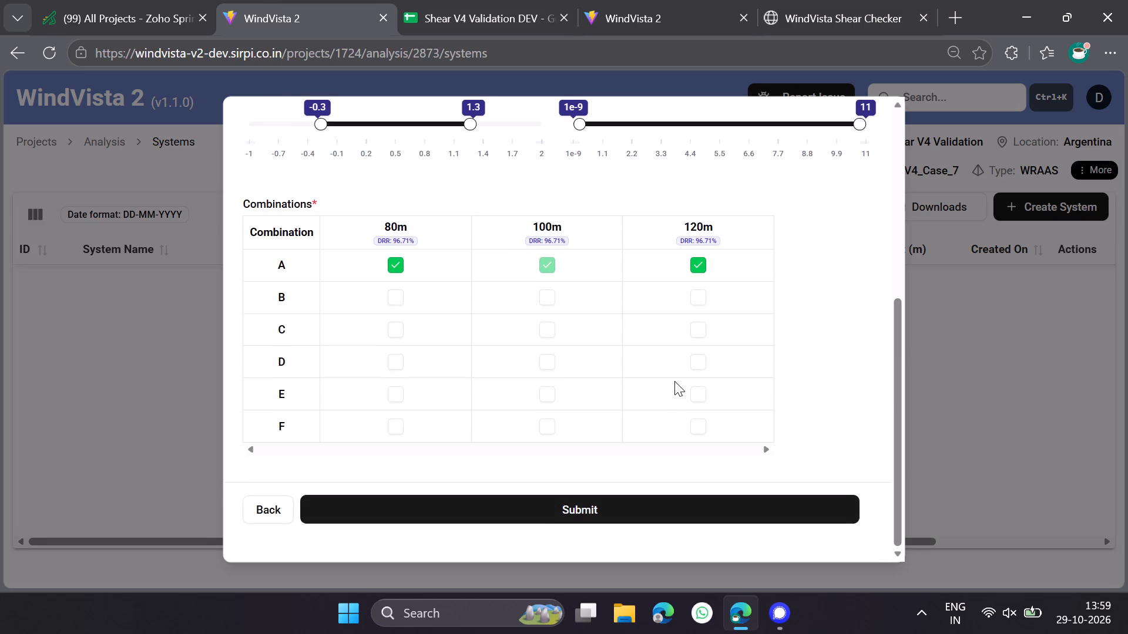
pyautogui.scroll(10, 674, 381)
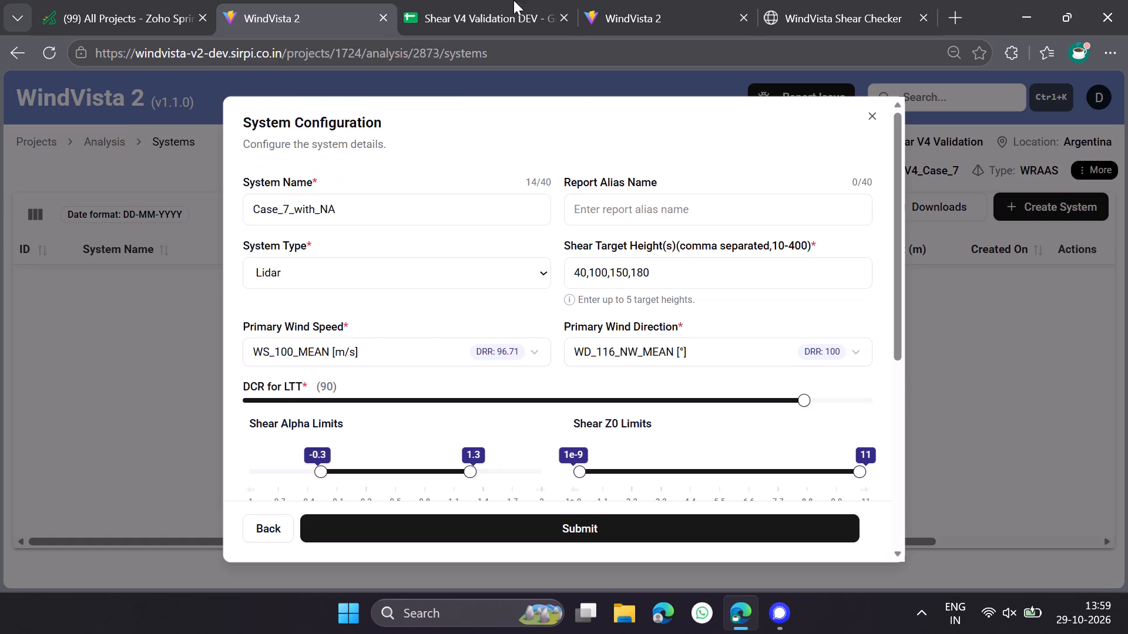
# Review the Case 7 rows of the Phase_2 validation sheet for primary signals, target heights, NA setting and Alpha/Z0 limits.
pyautogui.click(504, 0)
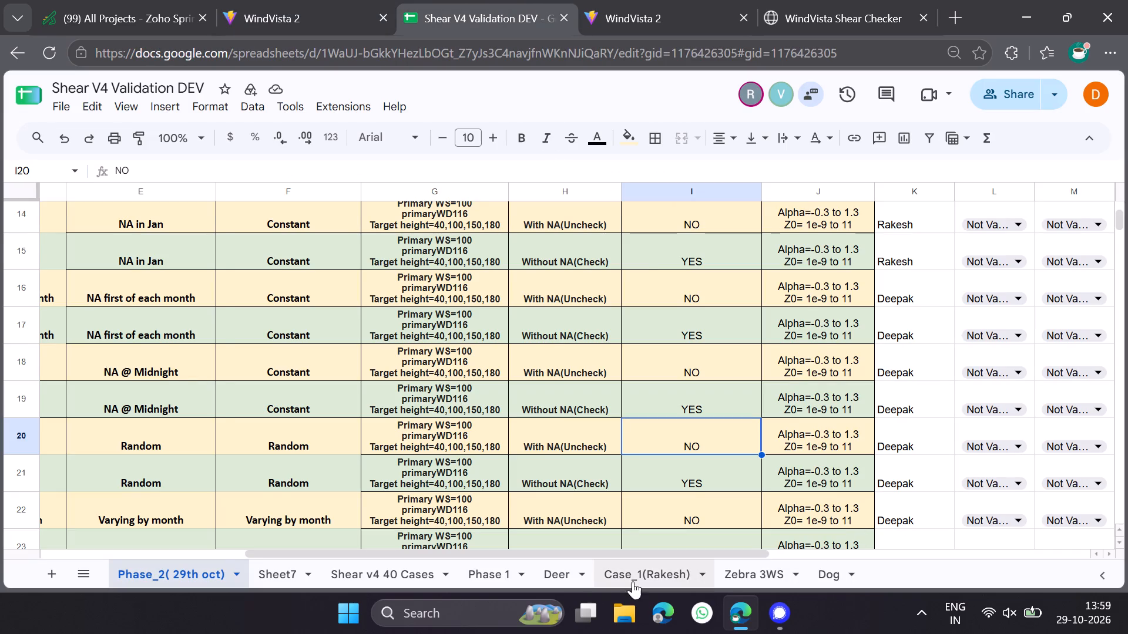
pyautogui.moveTo(300, 555); pyautogui.dragTo(370, 557)
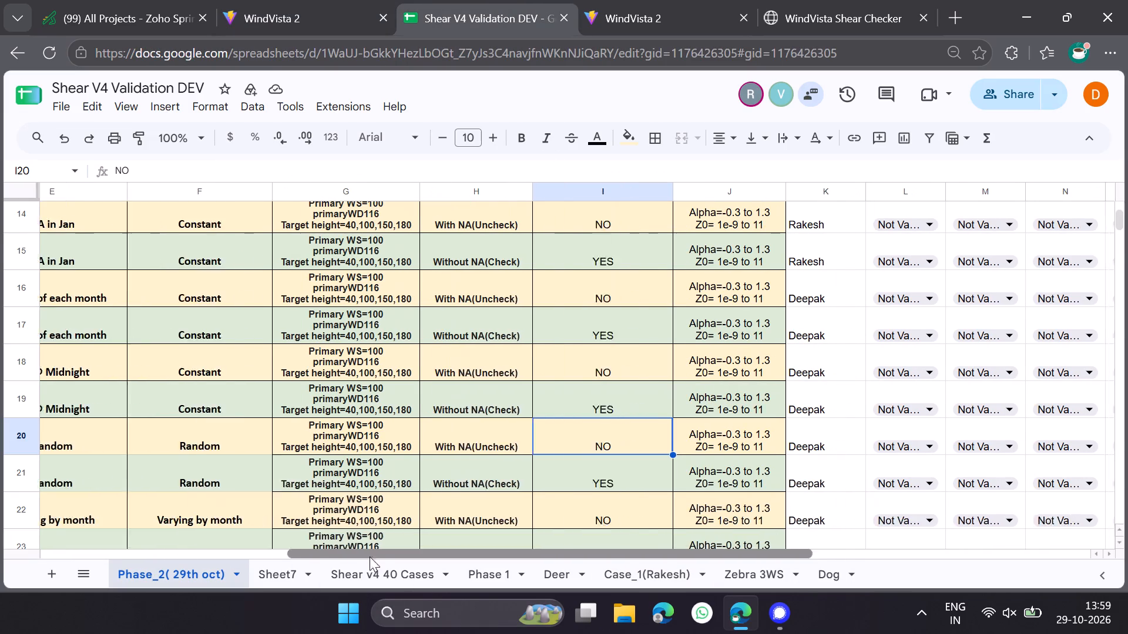
pyautogui.moveTo(370, 557); pyautogui.dragTo(469, 554)
pyautogui.click(425, 323)
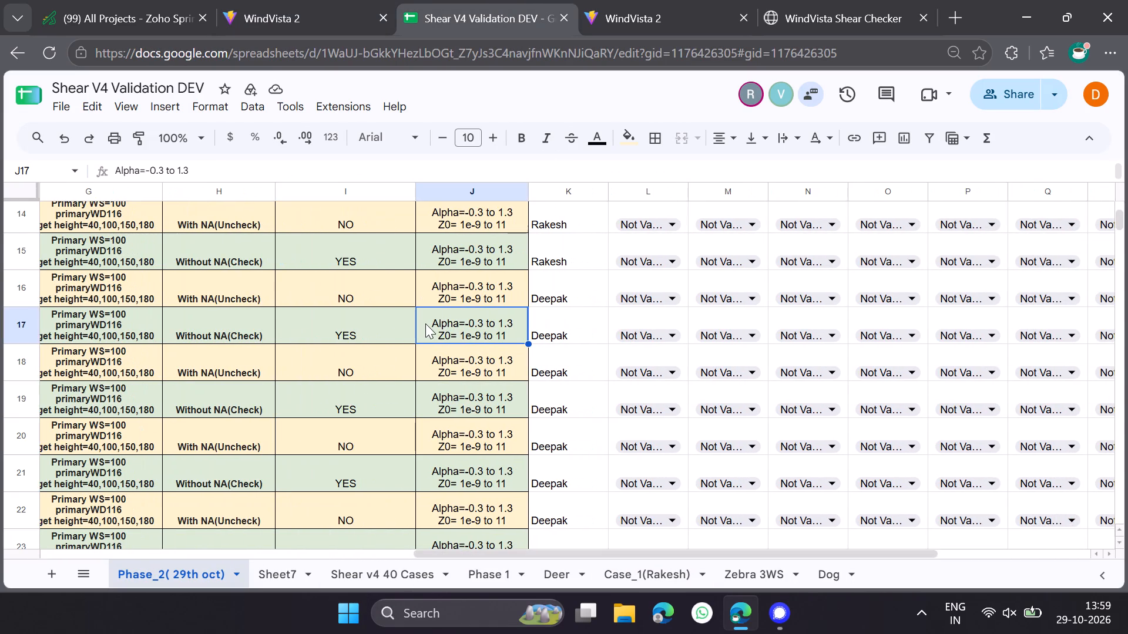
pyautogui.click(491, 275)
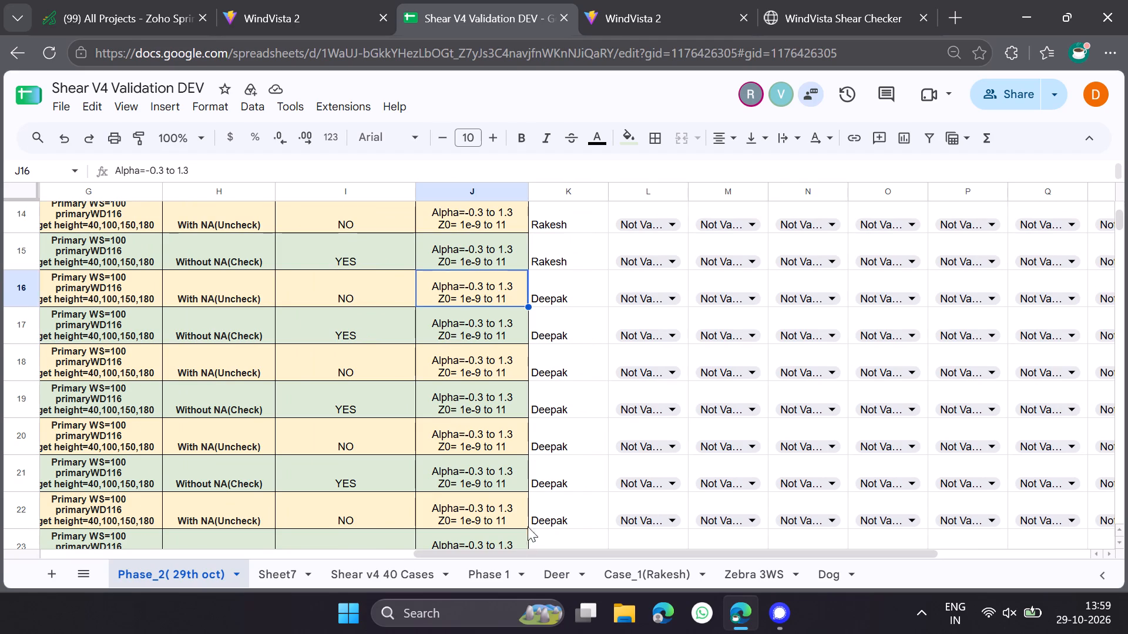
pyautogui.moveTo(507, 554); pyautogui.dragTo(139, 552)
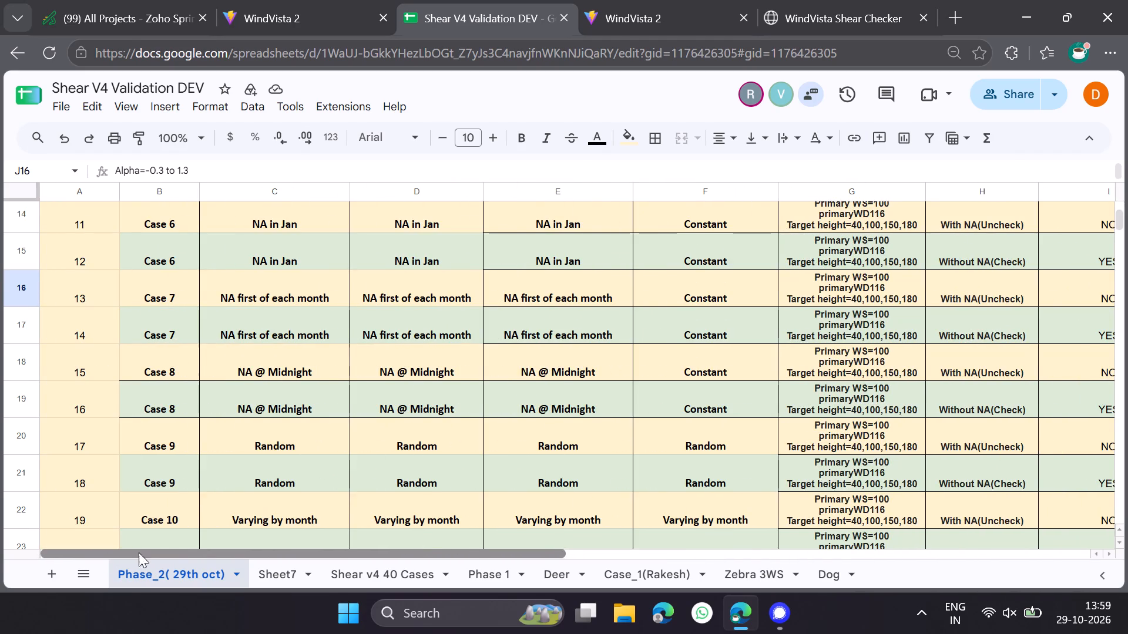
pyautogui.moveTo(139, 552); pyautogui.dragTo(365, 566)
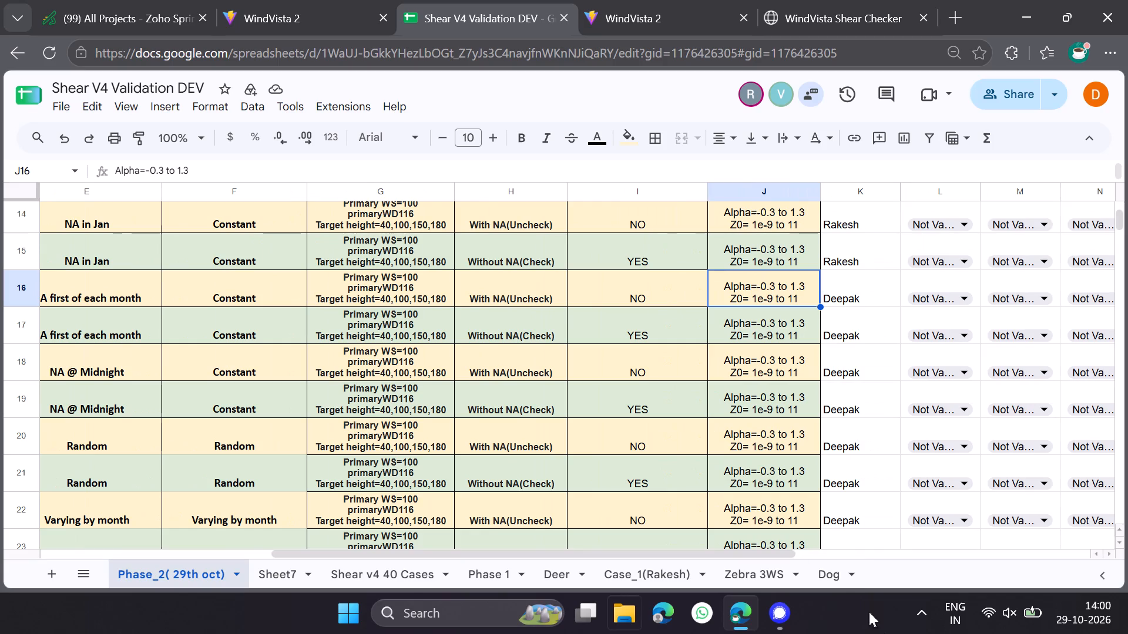
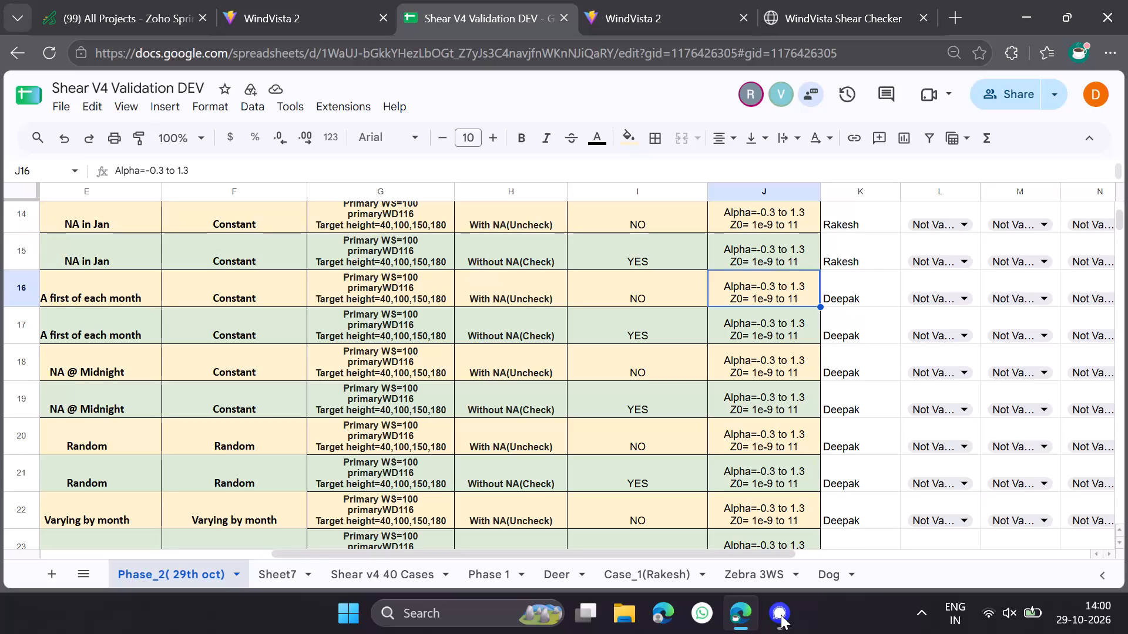
# Compare the Case_7_with_NA system configuration with the Case 7 rows of the Phase_2 validation sheet, including signal patterns, primary signals, target heights and limits.
pyautogui.click(328, 0)
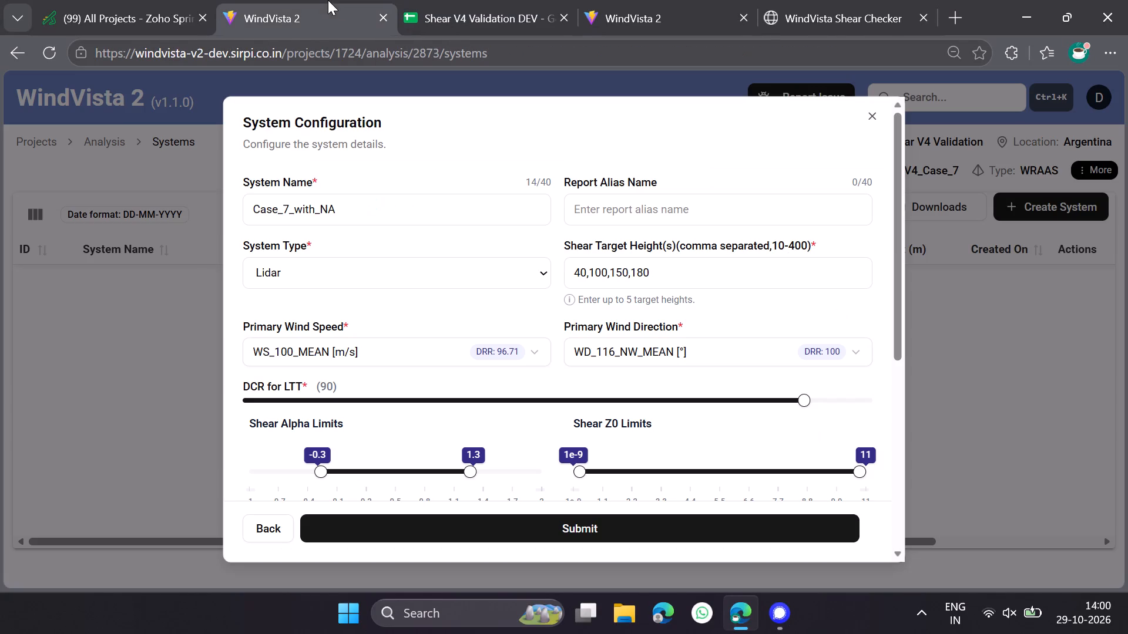
pyautogui.click(479, 0)
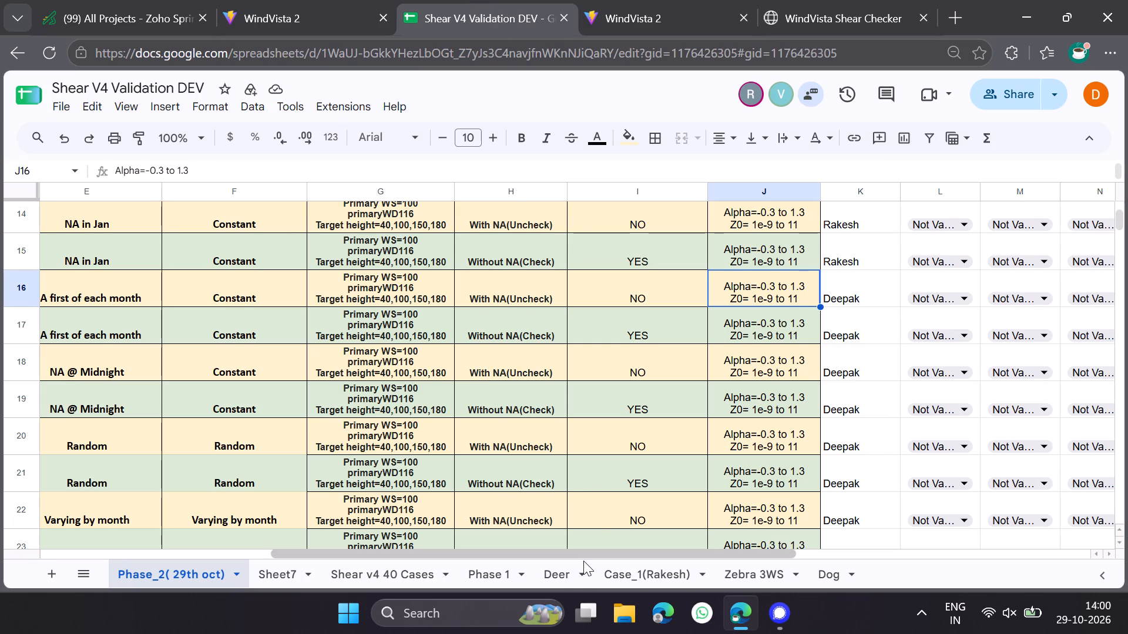
pyautogui.moveTo(593, 552); pyautogui.dragTo(499, 556)
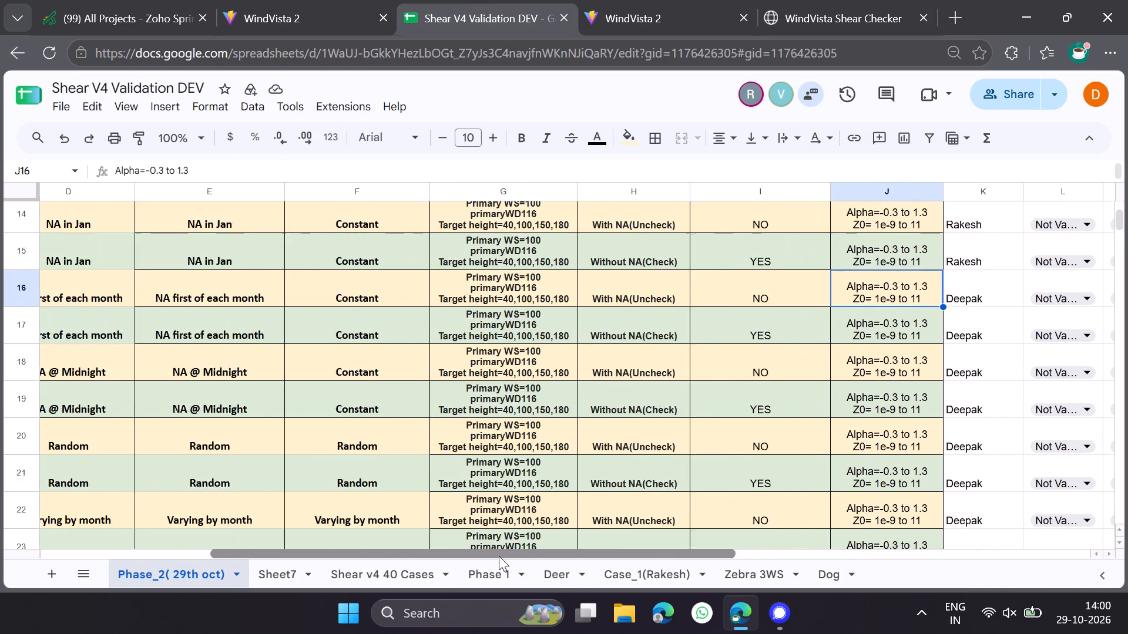
pyautogui.moveTo(499, 556); pyautogui.dragTo(364, 548)
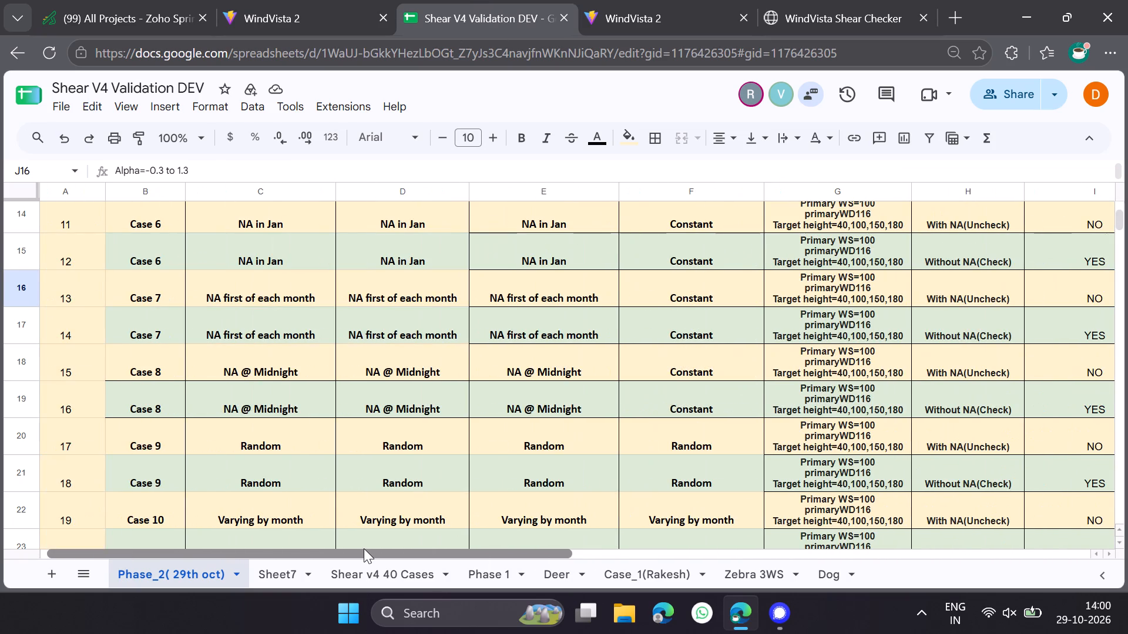
pyautogui.moveTo(364, 548); pyautogui.dragTo(304, 551)
pyautogui.scroll(5, 359, 369)
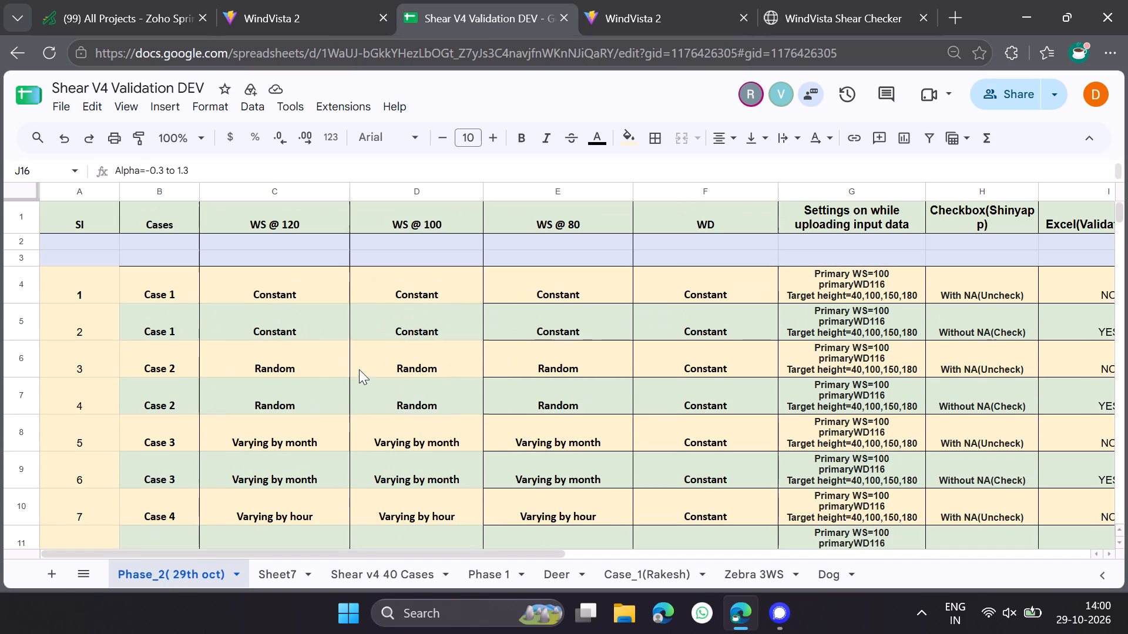
pyautogui.scroll(2, 359, 369)
pyautogui.scroll(-4, 359, 369)
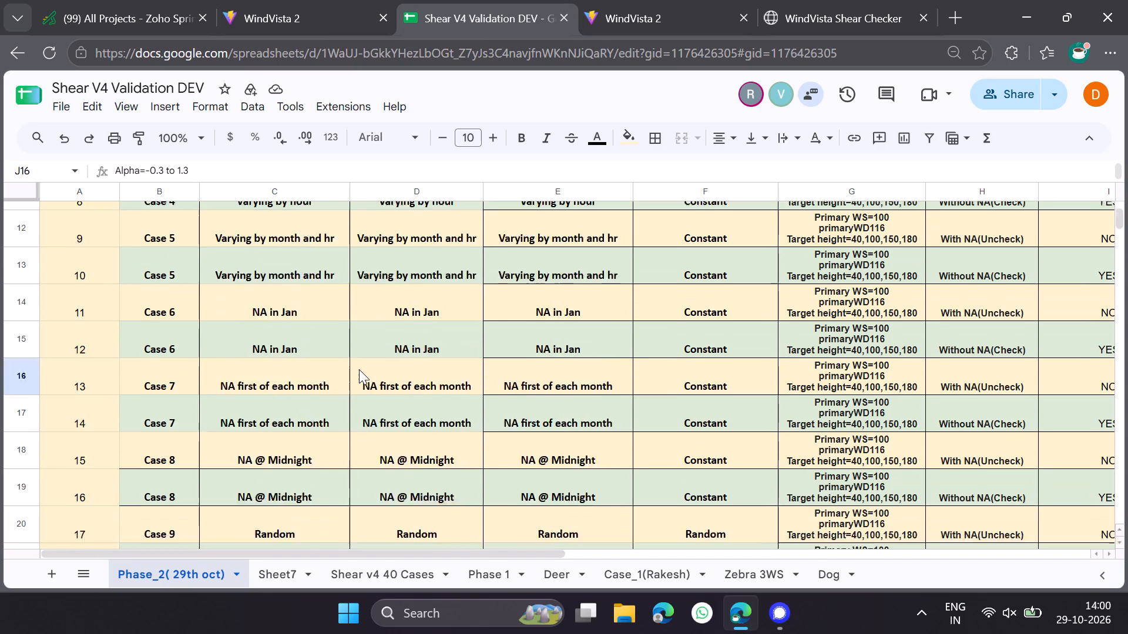
pyautogui.scroll(-1, 359, 369)
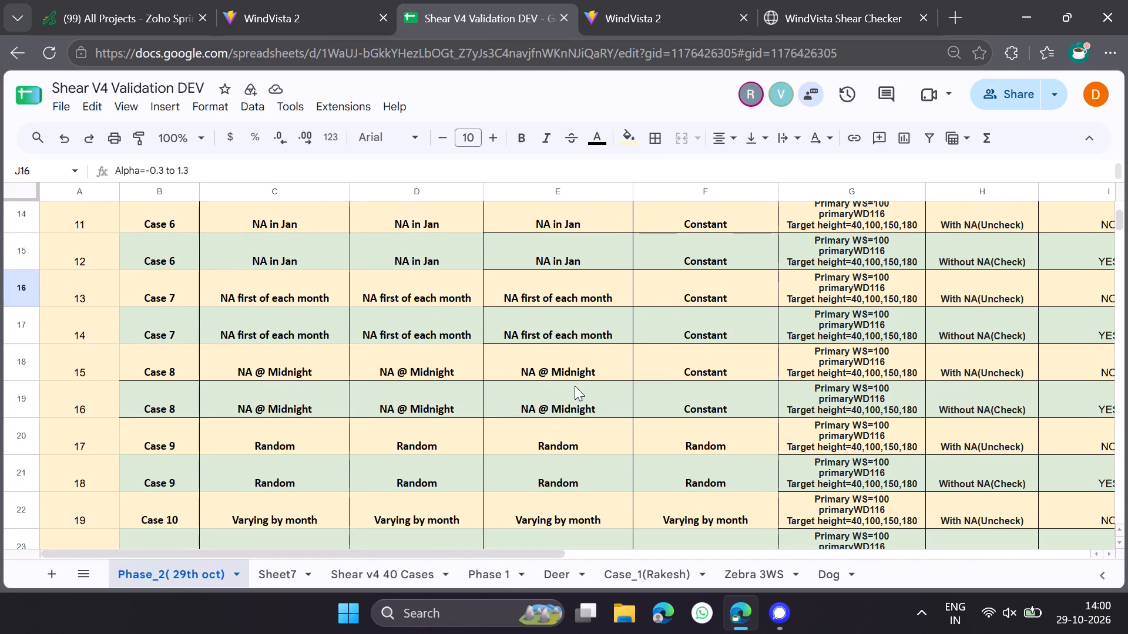
pyautogui.moveTo(514, 552); pyautogui.dragTo(726, 561)
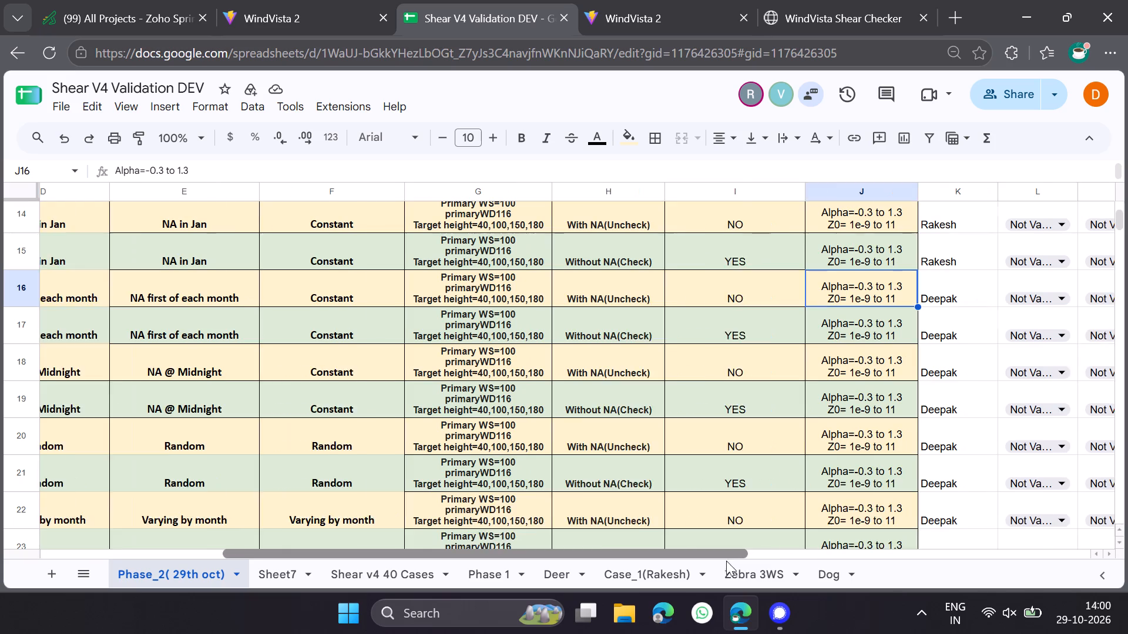
pyautogui.moveTo(726, 561); pyautogui.dragTo(583, 542)
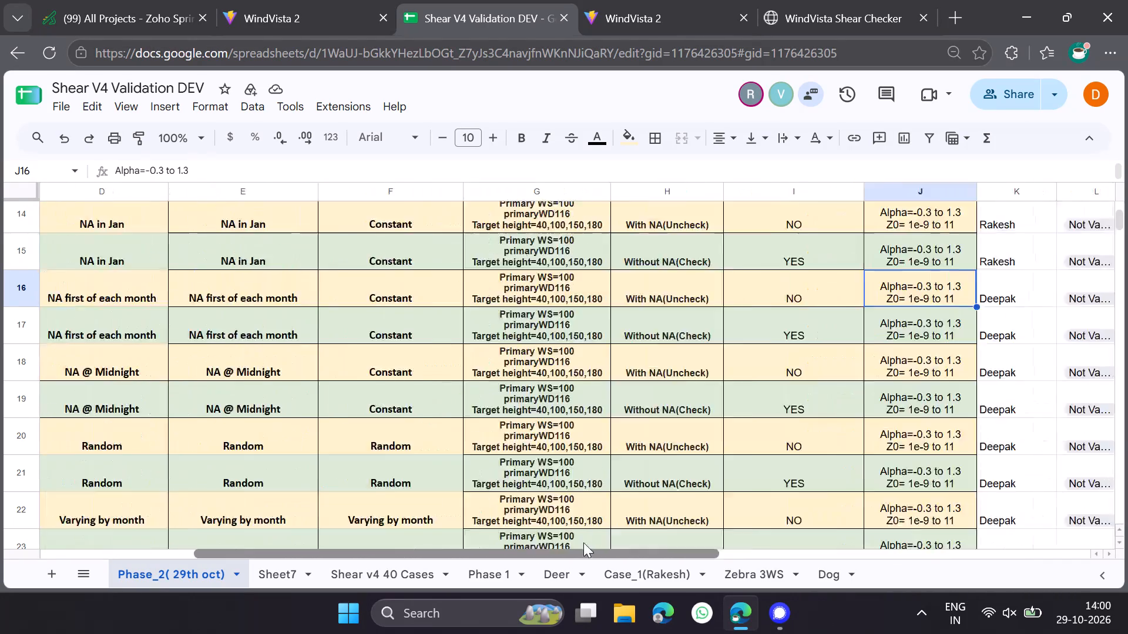
pyautogui.moveTo(583, 542); pyautogui.dragTo(433, 537)
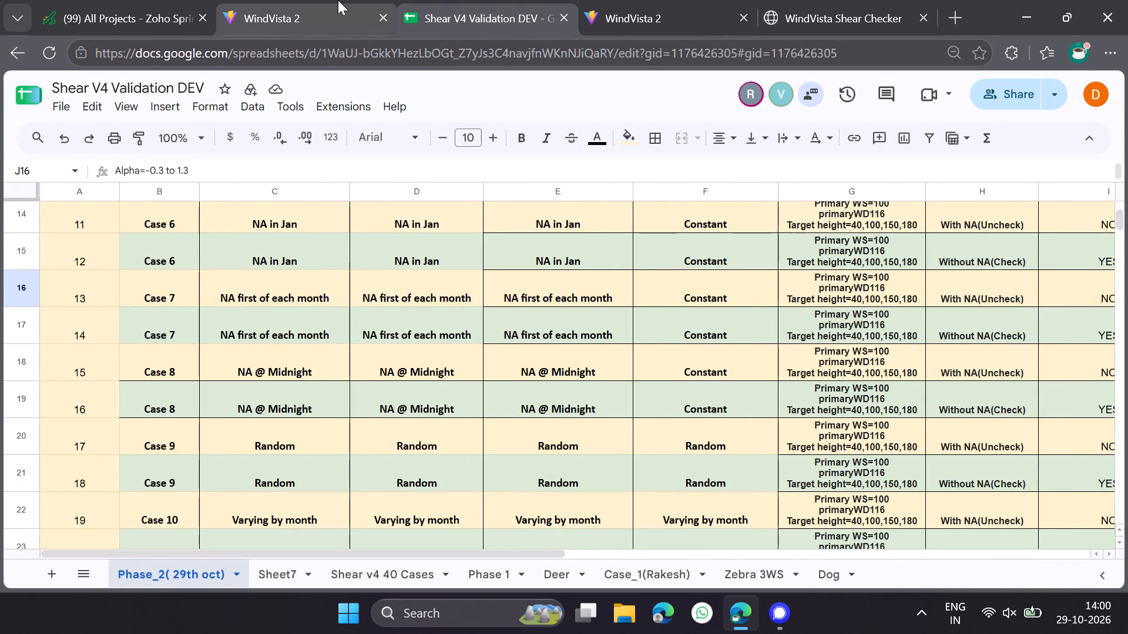
# Return to the Case_7_with_NA system configuration in WindVista 2 and submit it to create the system.
pyautogui.click(327, 0)
pyautogui.scroll(-7, 636, 404)
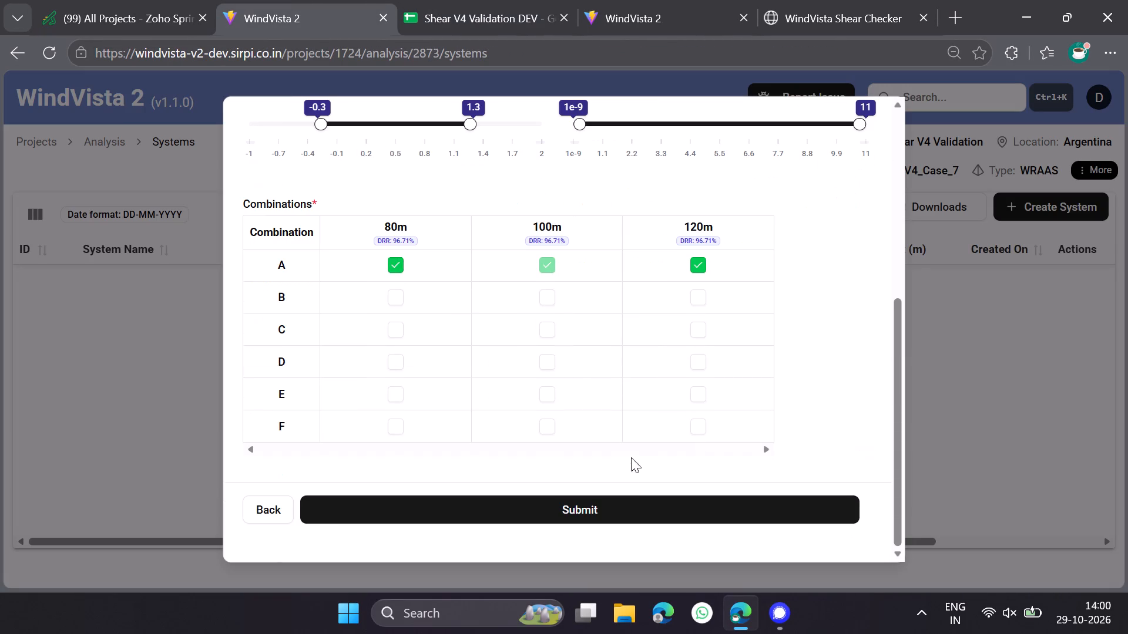
pyautogui.click(626, 507)
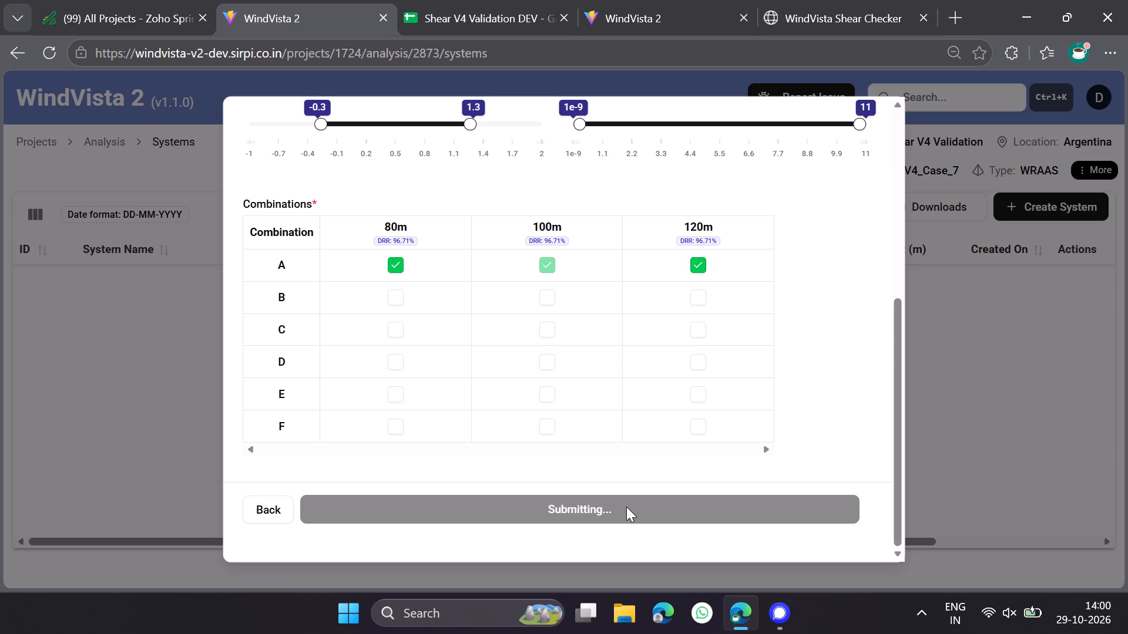
pyautogui.scroll(5, 791, 389)
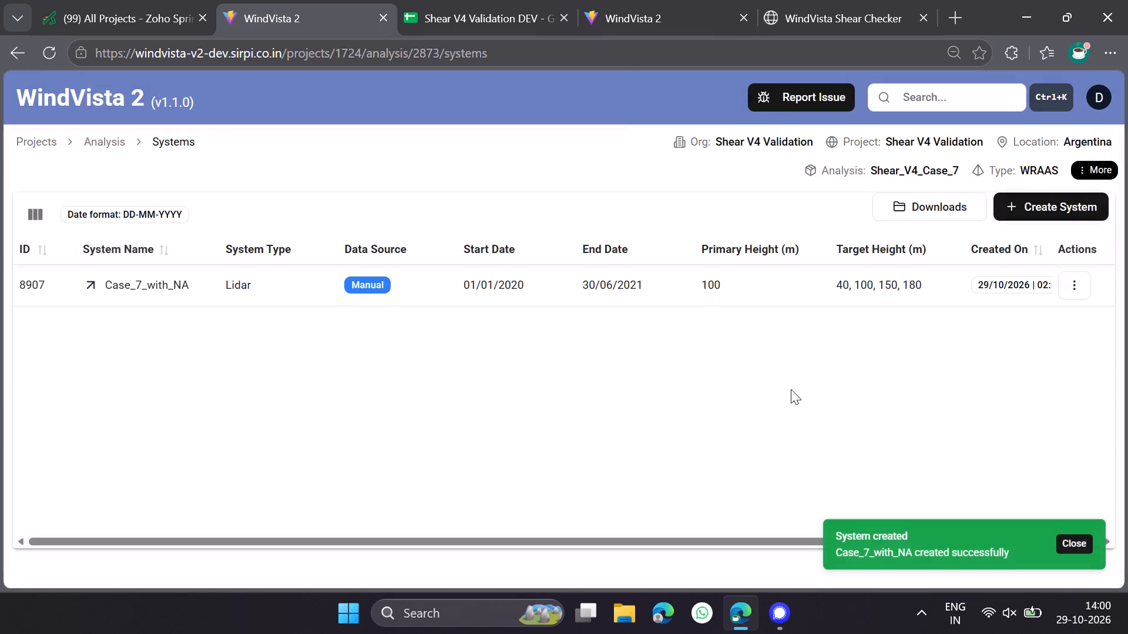
# Start a second system in Shear_V4_Case_7 from a text upload and upload the measurement file Case_7.txt.
pyautogui.click(1082, 204)
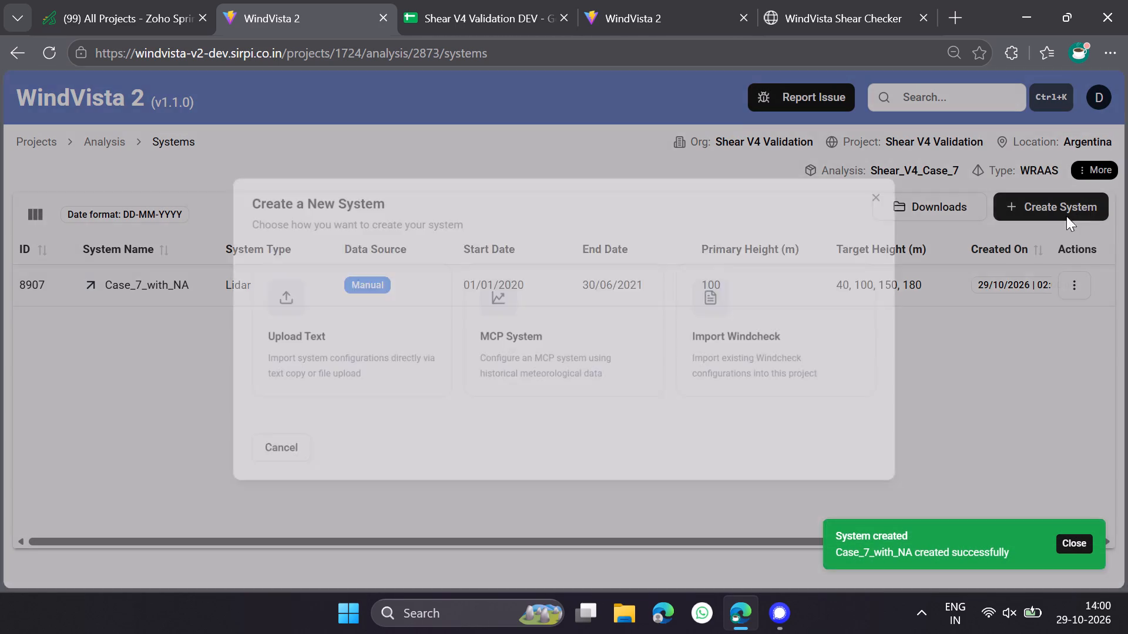
pyautogui.click(369, 303)
pyautogui.click(466, 298)
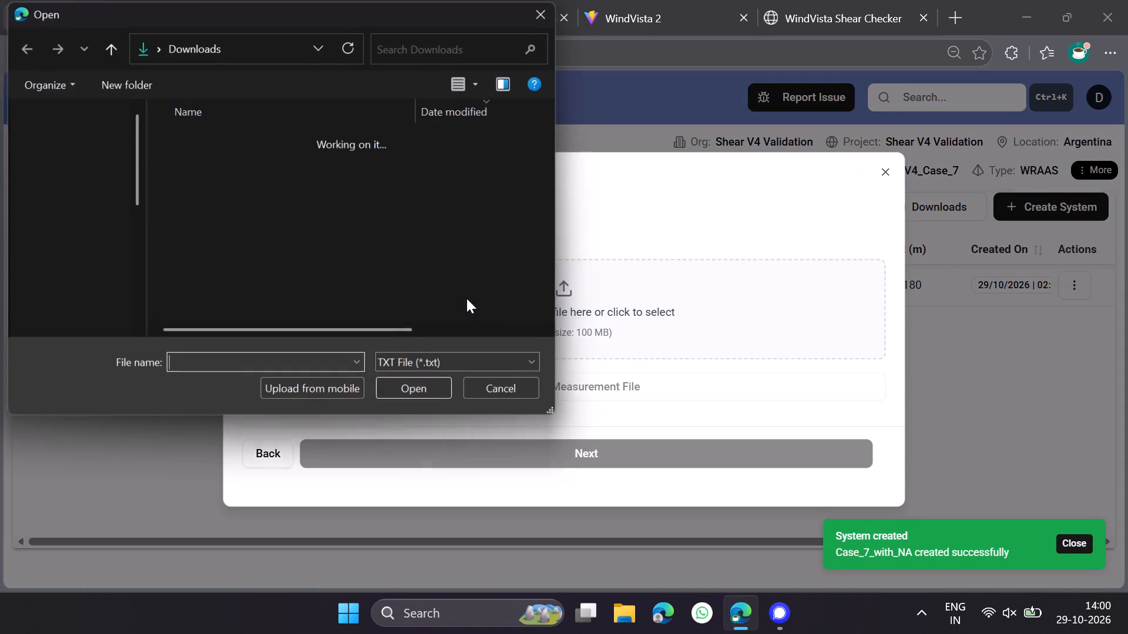
pyautogui.click(263, 153)
pyautogui.click(394, 381)
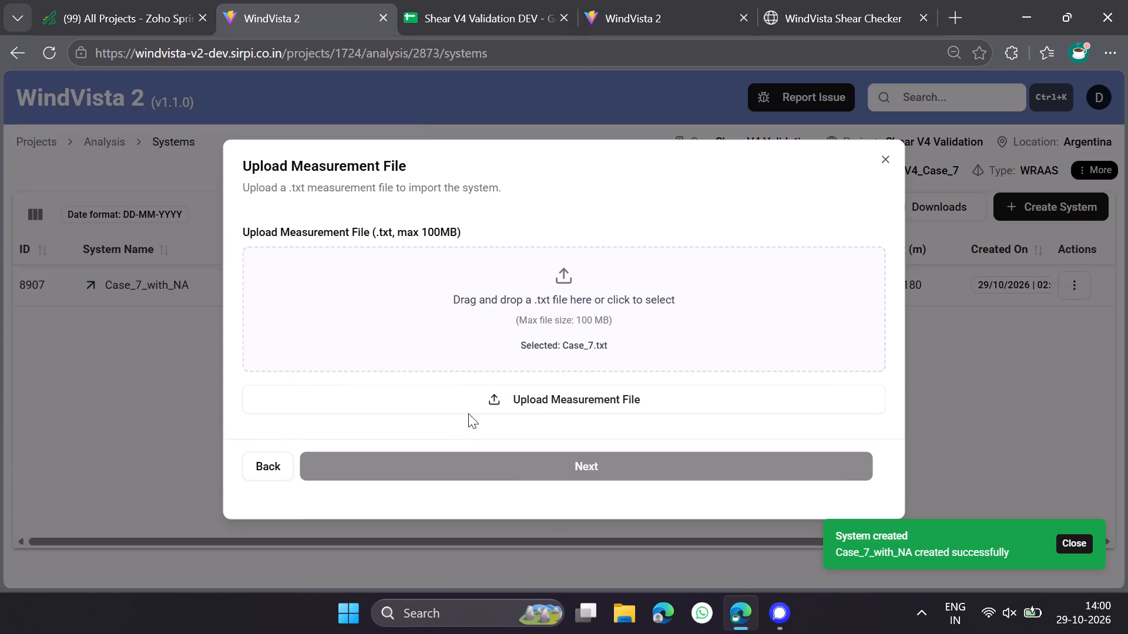
pyautogui.click(496, 393)
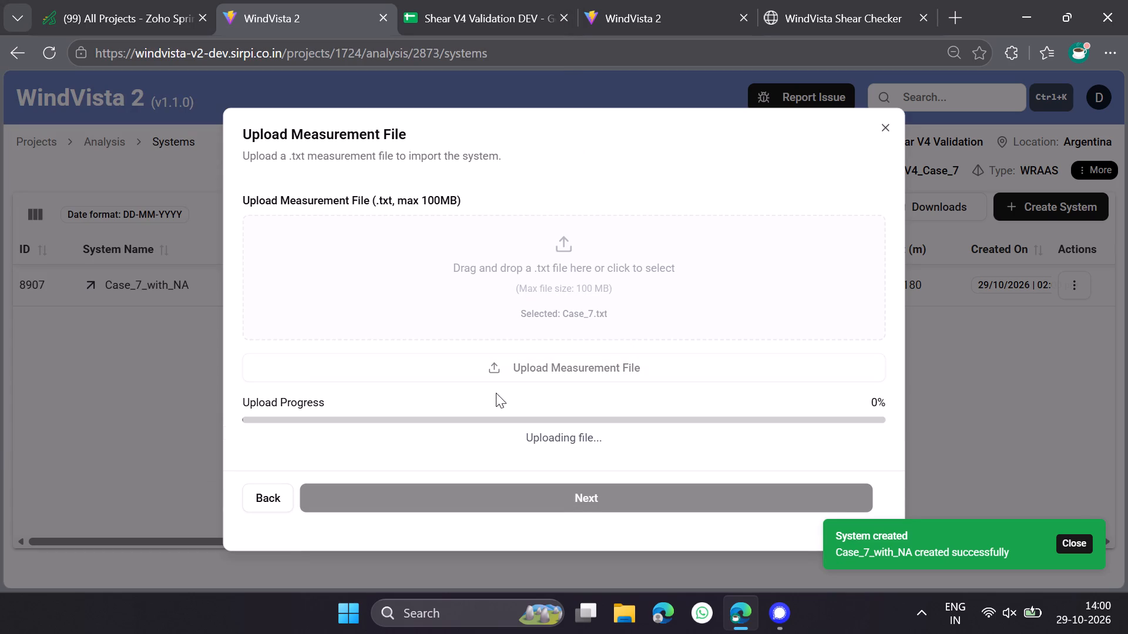
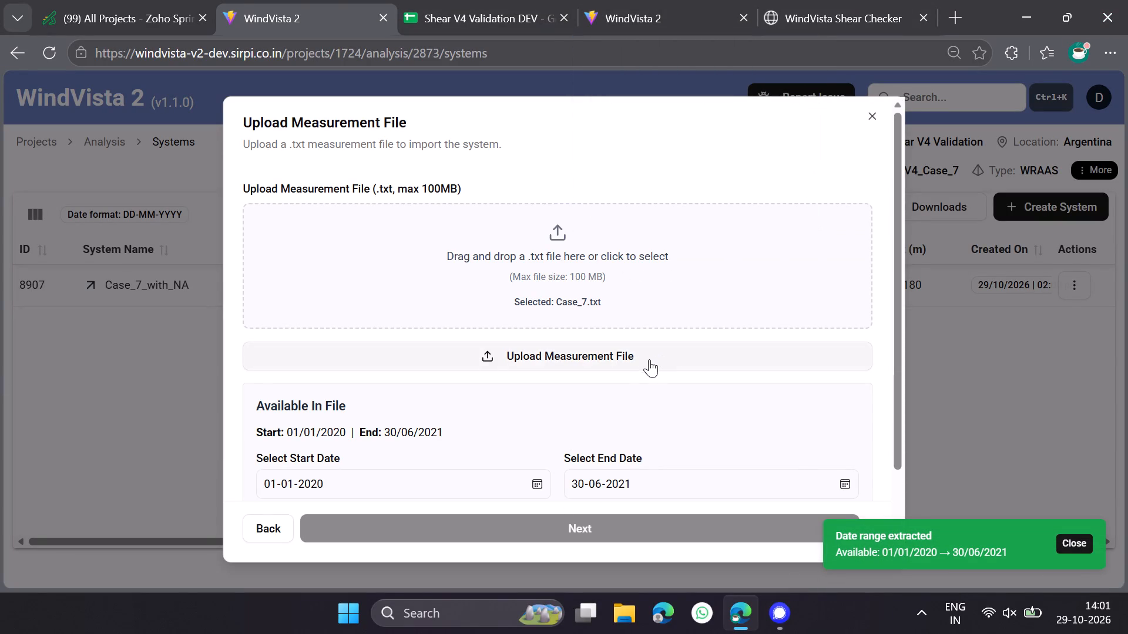
# Validate the uploaded Case_7.txt measurement file for its full available date range, 01-01-2020 to 30-06-2021.
pyautogui.scroll(-6, 643, 364)
pyautogui.click(608, 418)
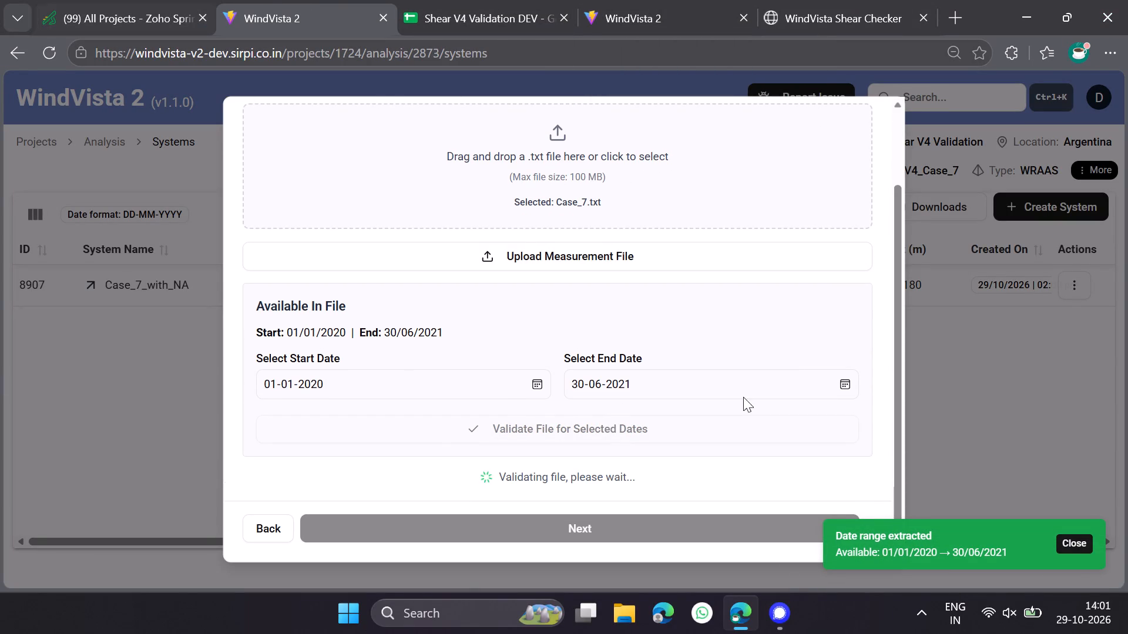
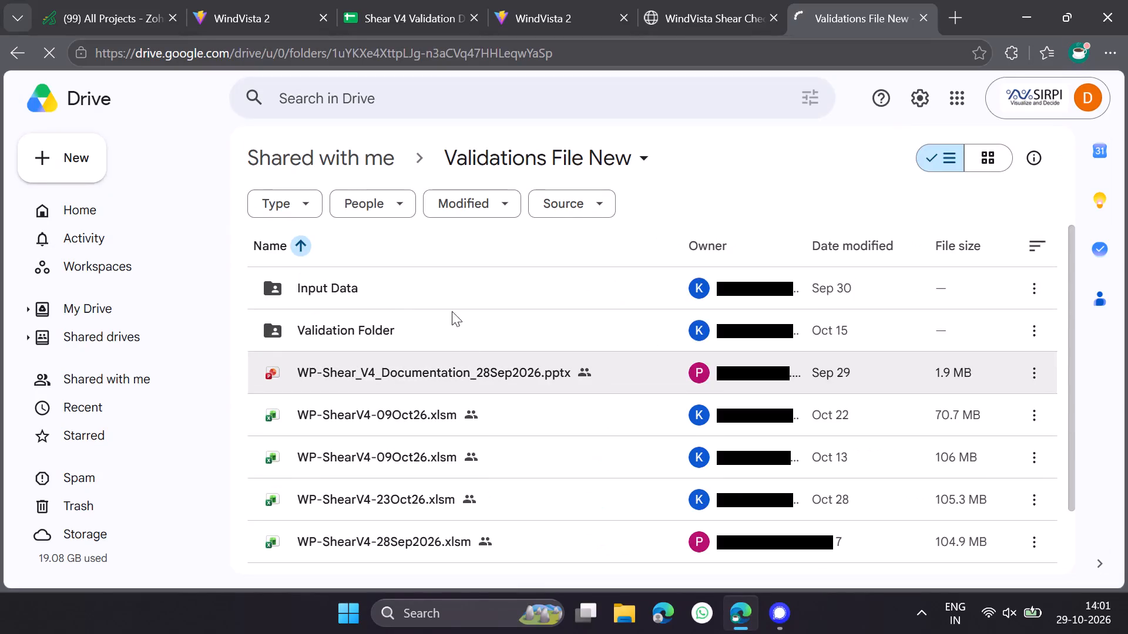
# Look through the Gatekeeper folder inside Validation Folder on Google Drive, and return to the Validations File New folder.
pyautogui.doubleClick(377, 318)
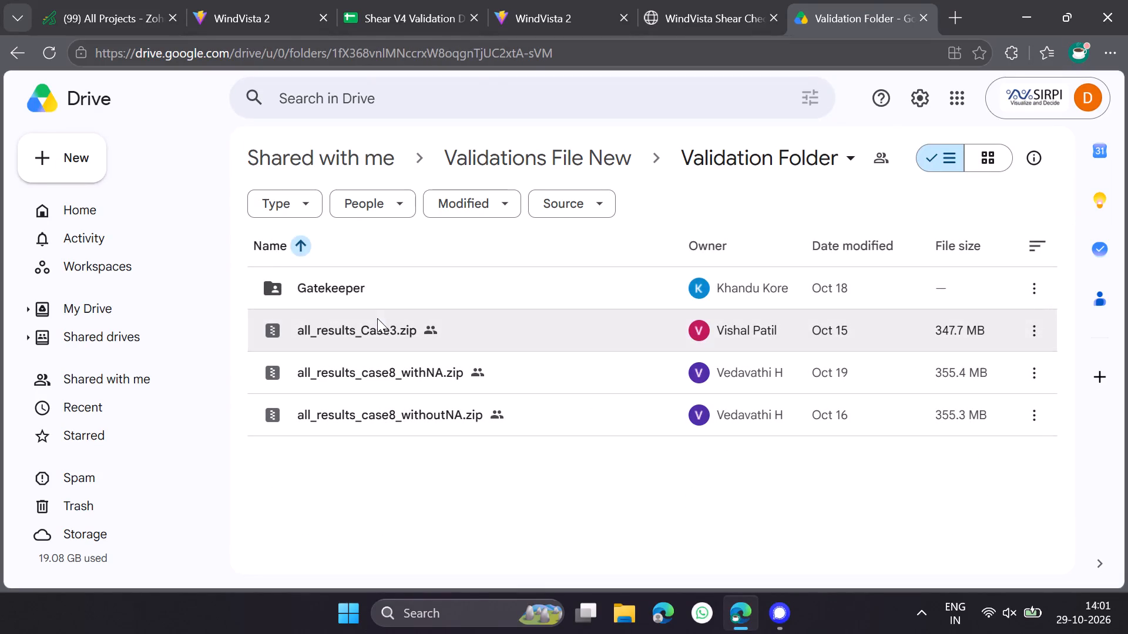
pyautogui.doubleClick(355, 291)
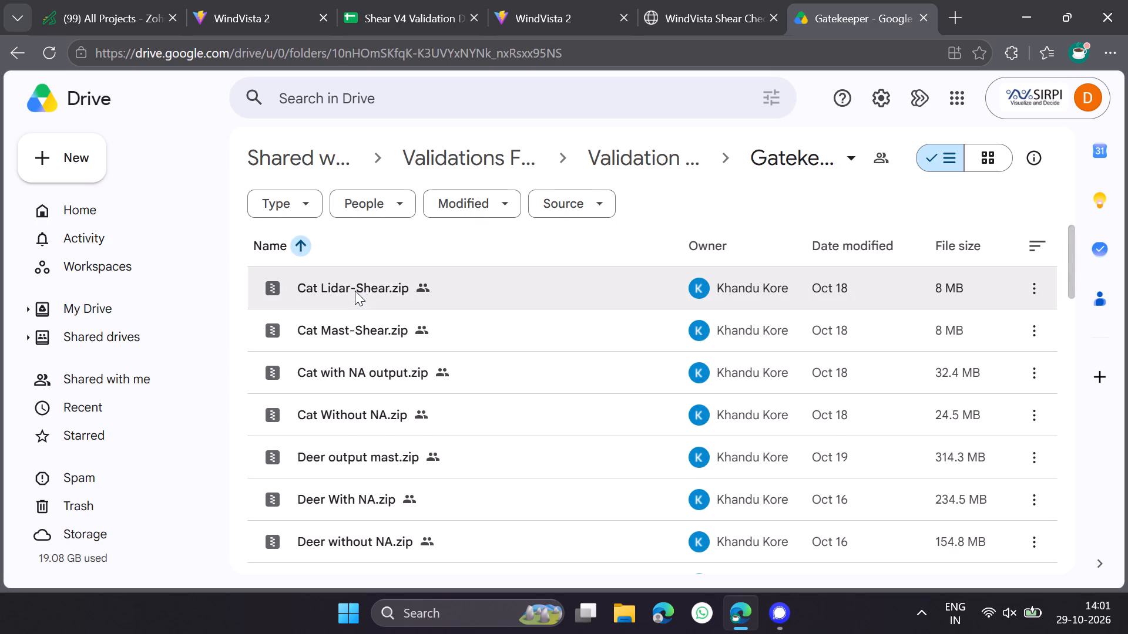
pyautogui.scroll(-16, 358, 386)
pyautogui.scroll(13, 358, 391)
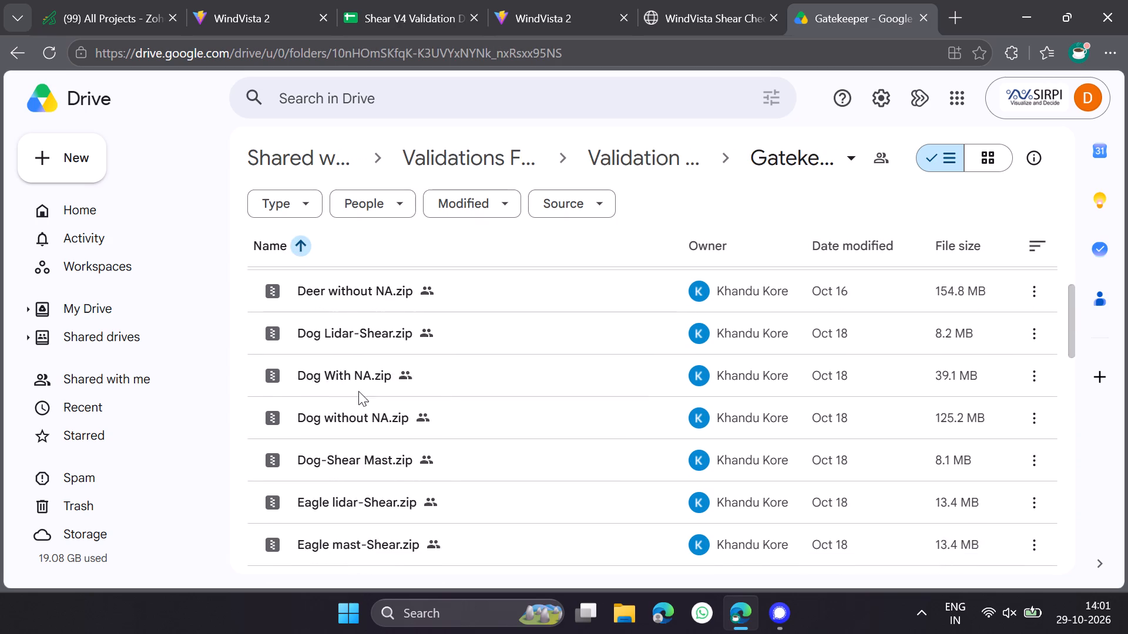
pyautogui.scroll(10, 358, 391)
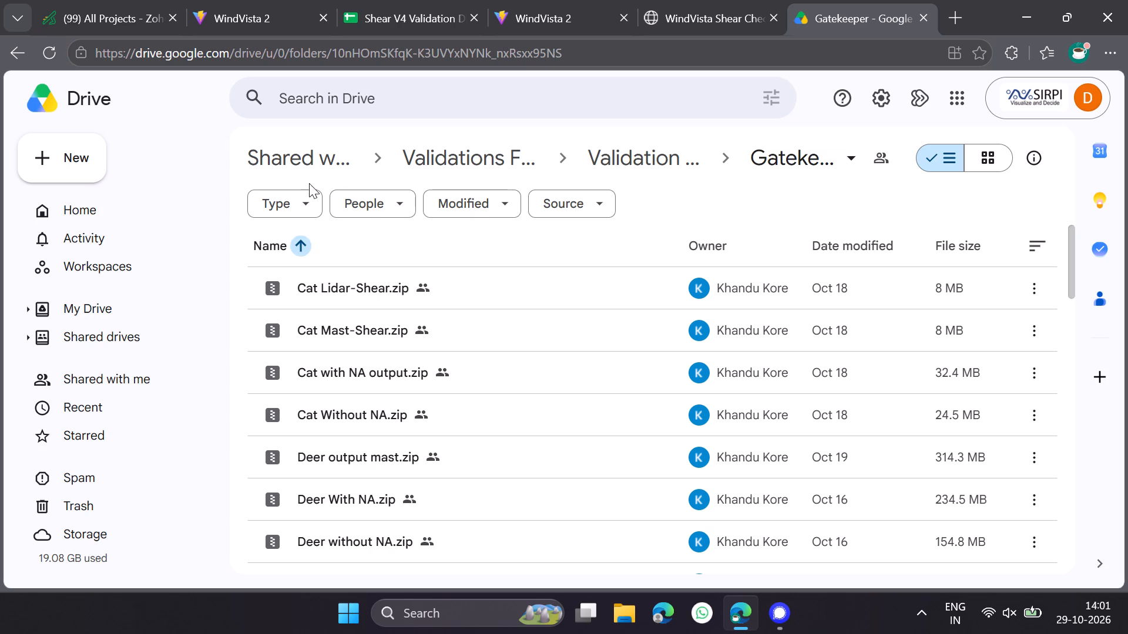
pyautogui.click(309, 183)
pyautogui.click(315, 157)
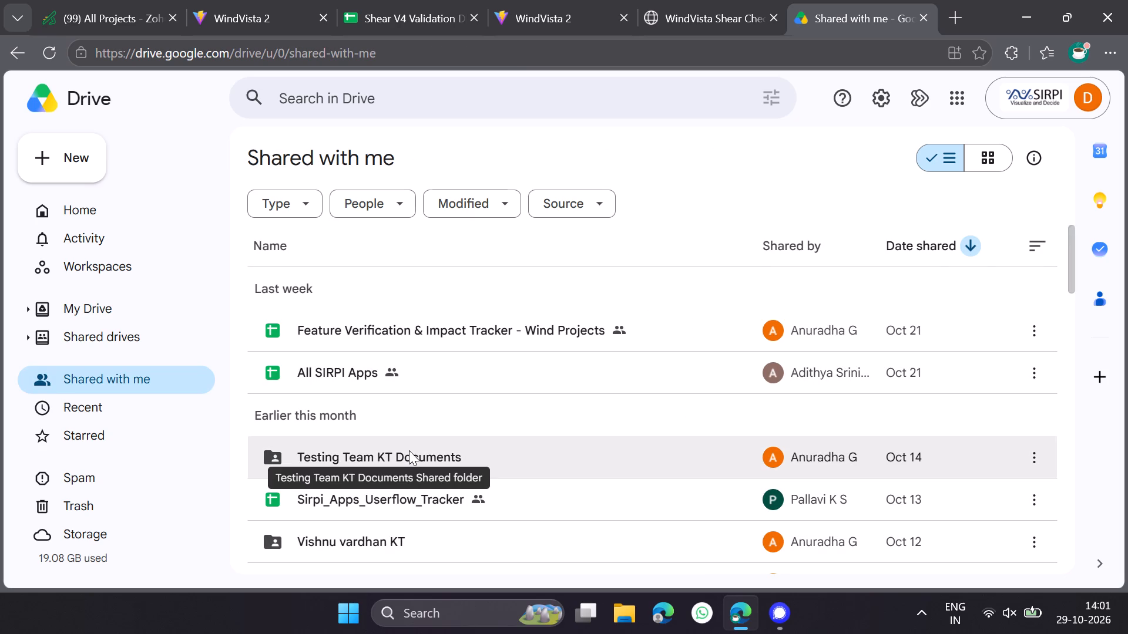
pyautogui.click(6, 38)
pyautogui.click(9, 57)
pyautogui.click(9, 57)
pyautogui.click(9, 57)
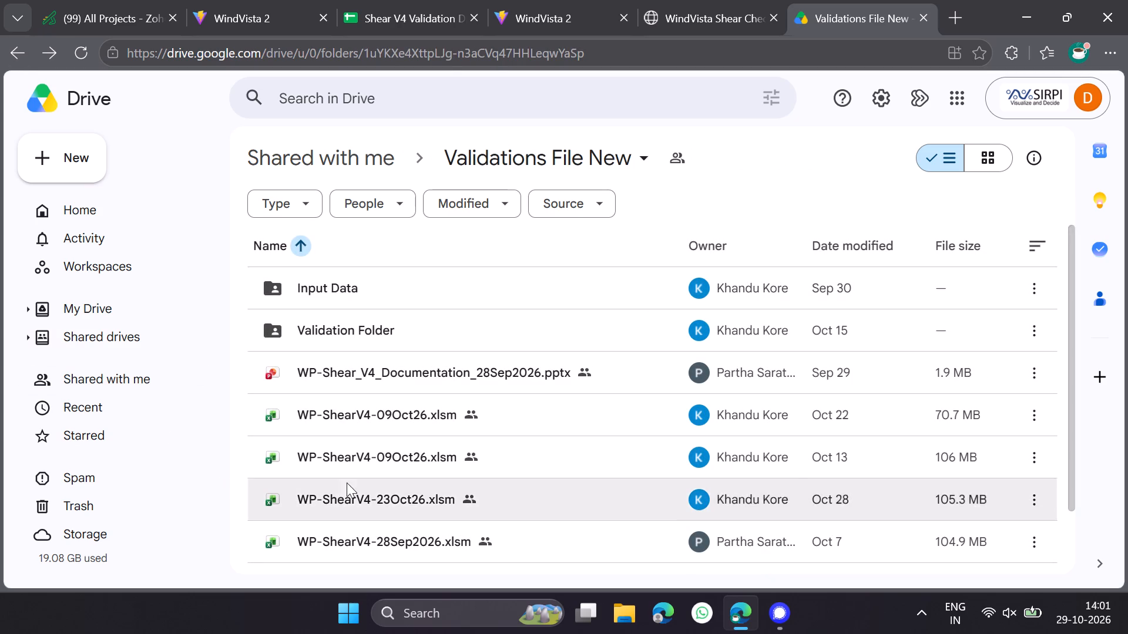
# Check the Case 7 rows in the validation sheet, and name the new WindVista 2 system Case_7_without_NA in its system configuration.
pyautogui.click(760, 0)
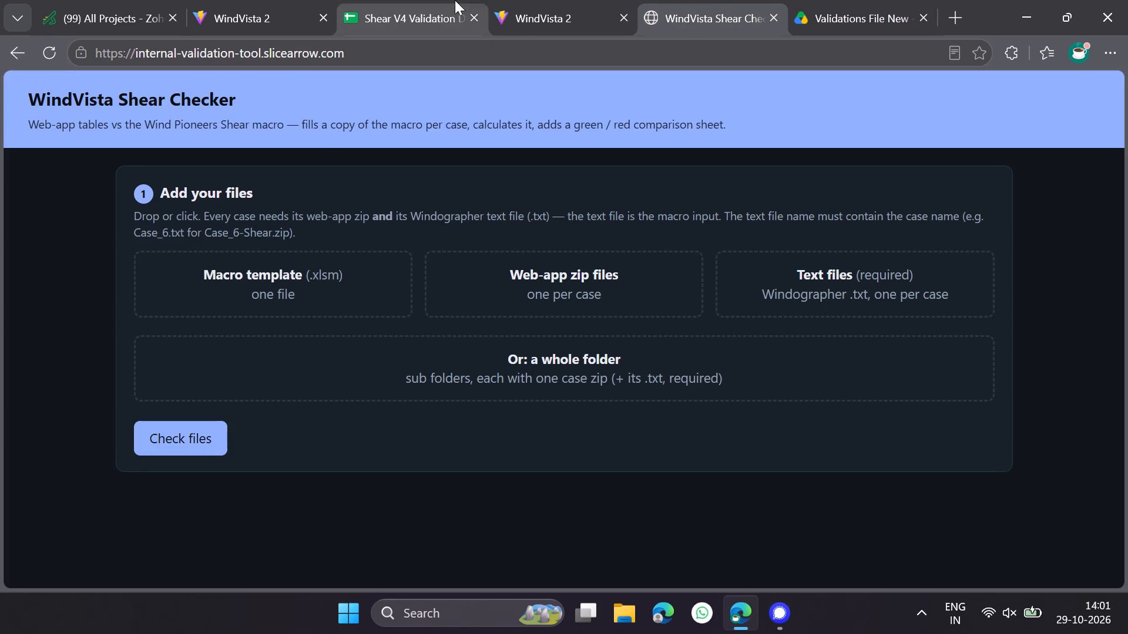
pyautogui.click(550, 0)
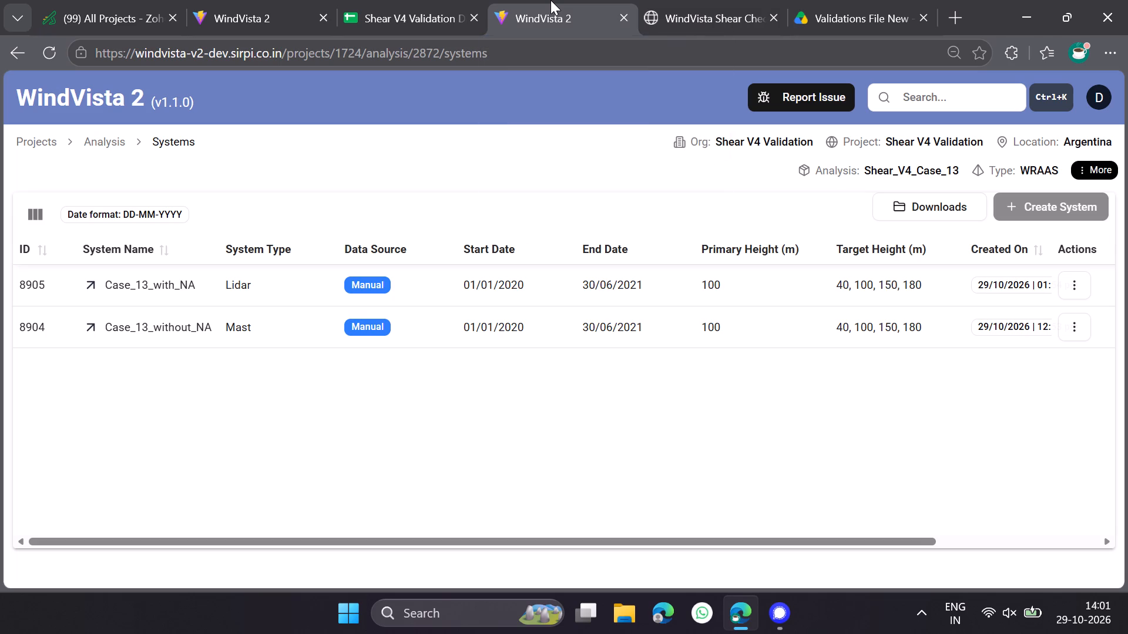
pyautogui.click(404, 0)
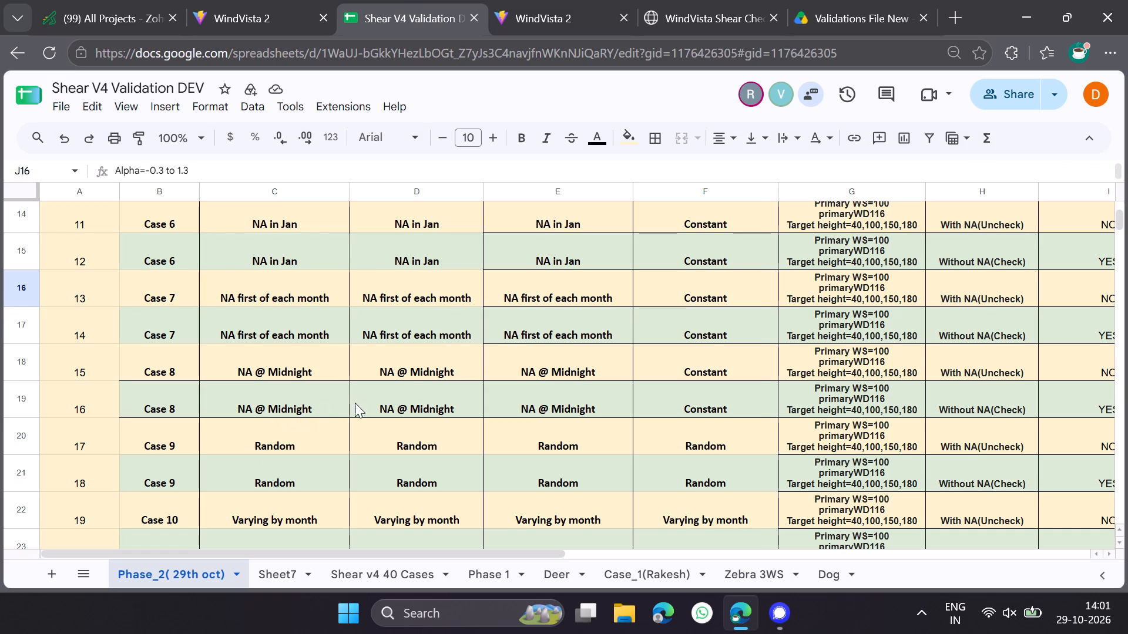
pyautogui.moveTo(456, 553); pyautogui.dragTo(505, 554)
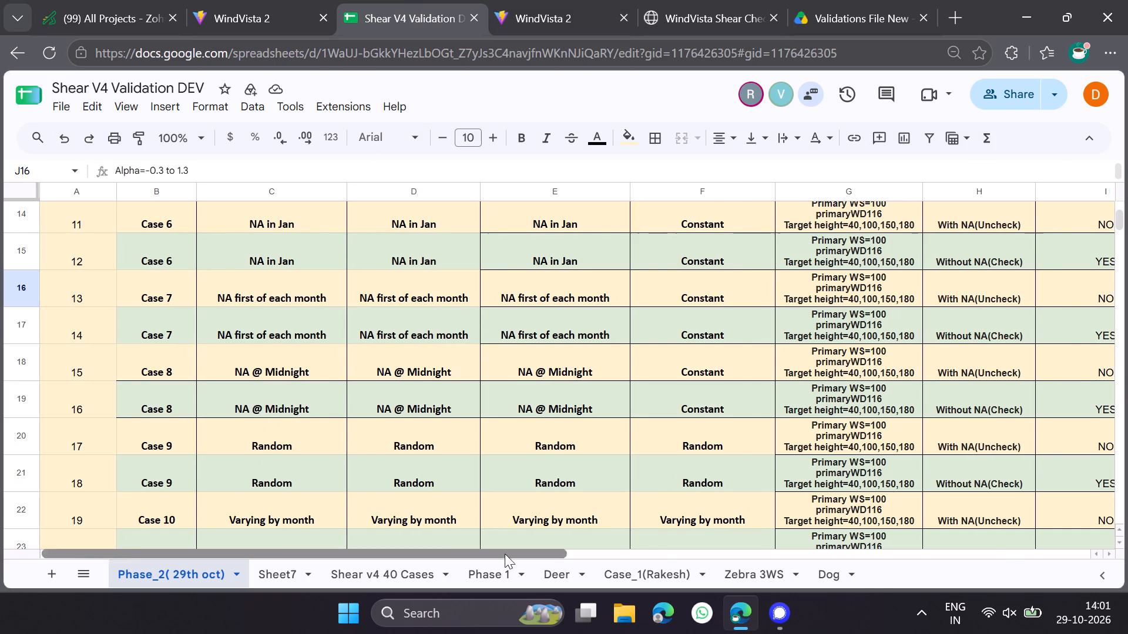
pyautogui.moveTo(505, 554); pyautogui.dragTo(560, 560)
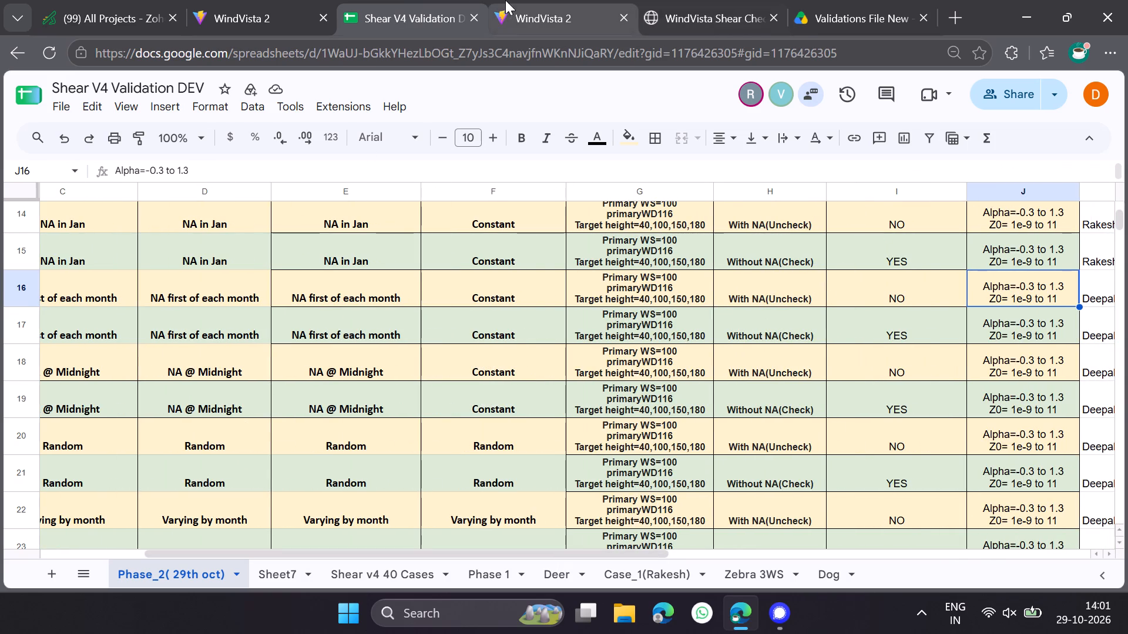
pyautogui.click(243, 0)
pyautogui.scroll(-6, 578, 451)
pyautogui.click(559, 507)
pyautogui.click(346, 212)
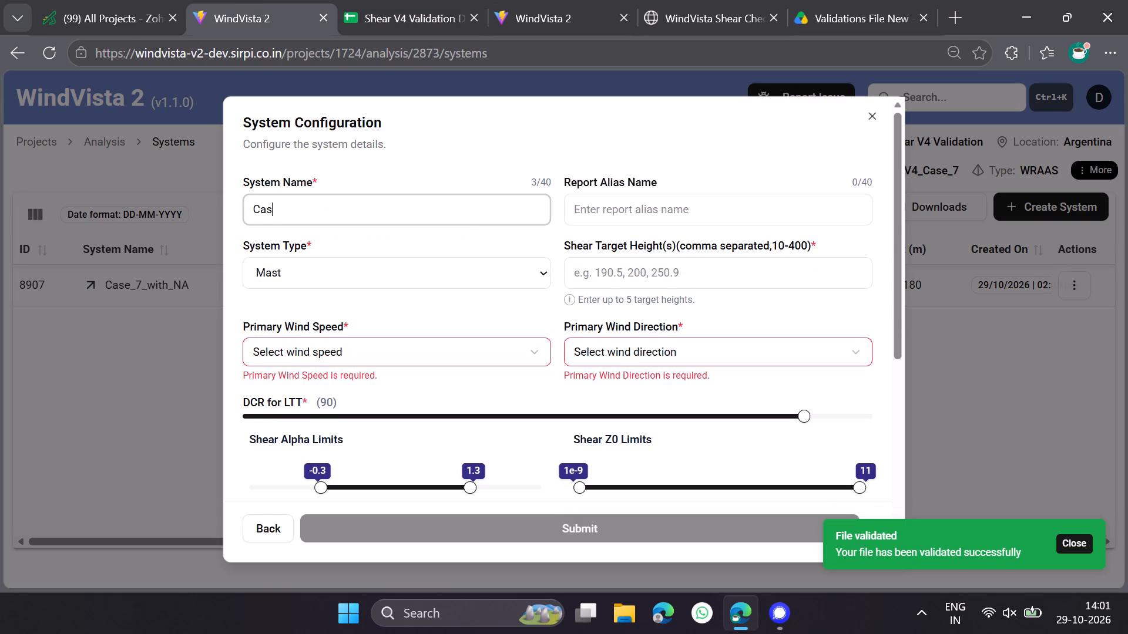
pyautogui.write('_7')
pyautogui.hotkey('shift', '_')
pyautogui.write('without')
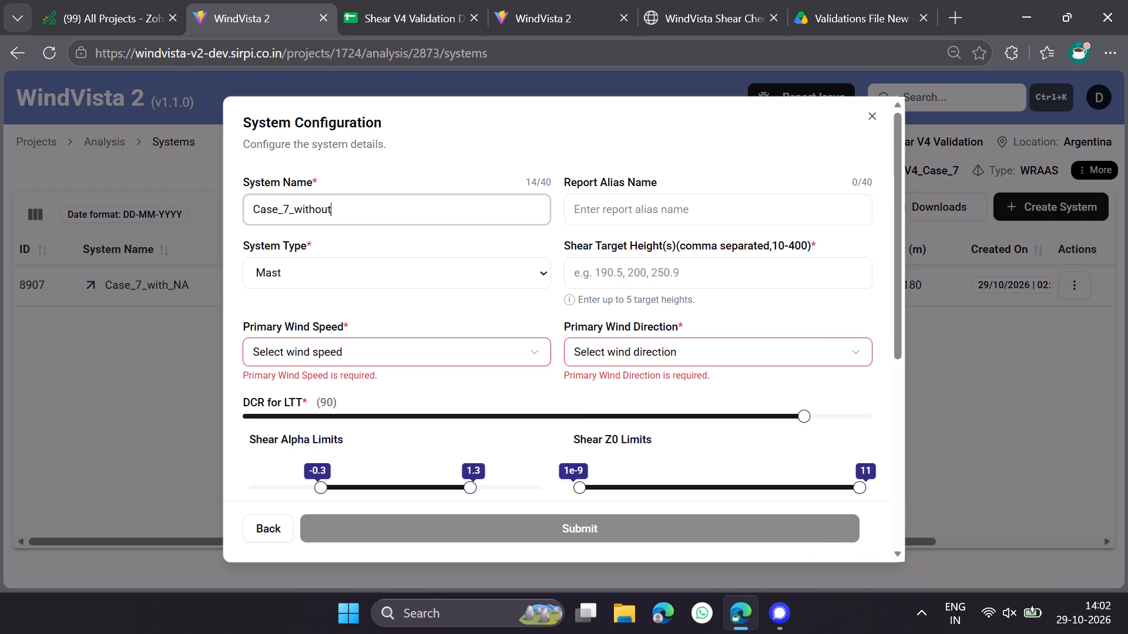
pyautogui.hotkey('shift', '_')
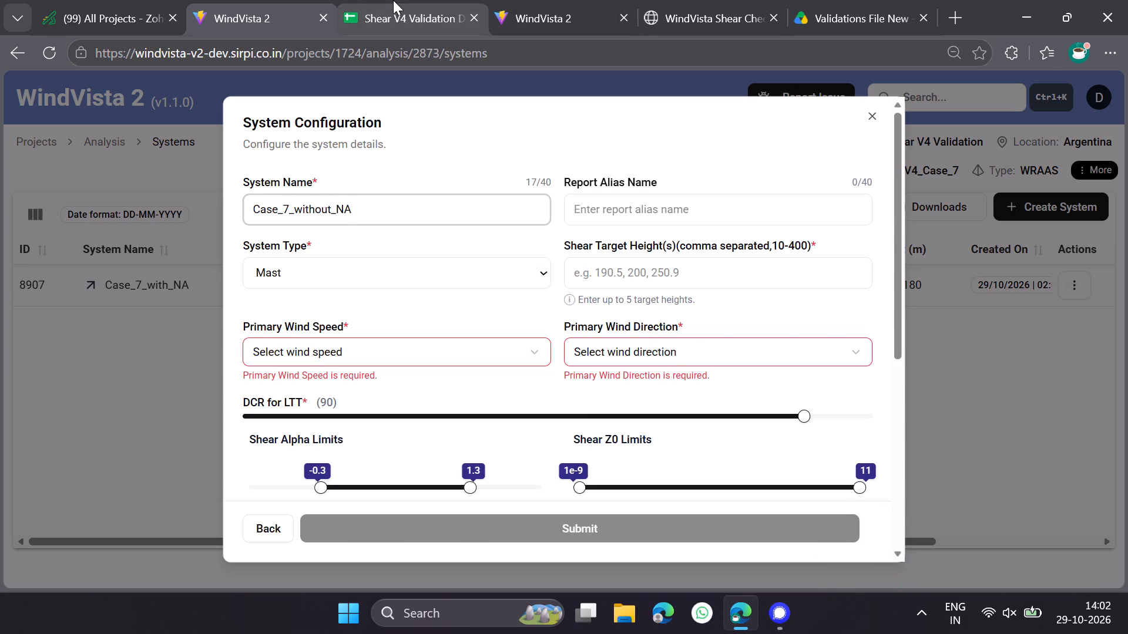
# Set the system's shear target heights to 40,100,150,180, following the Case 7 row of the validation sheet.
pyautogui.click(394, 0)
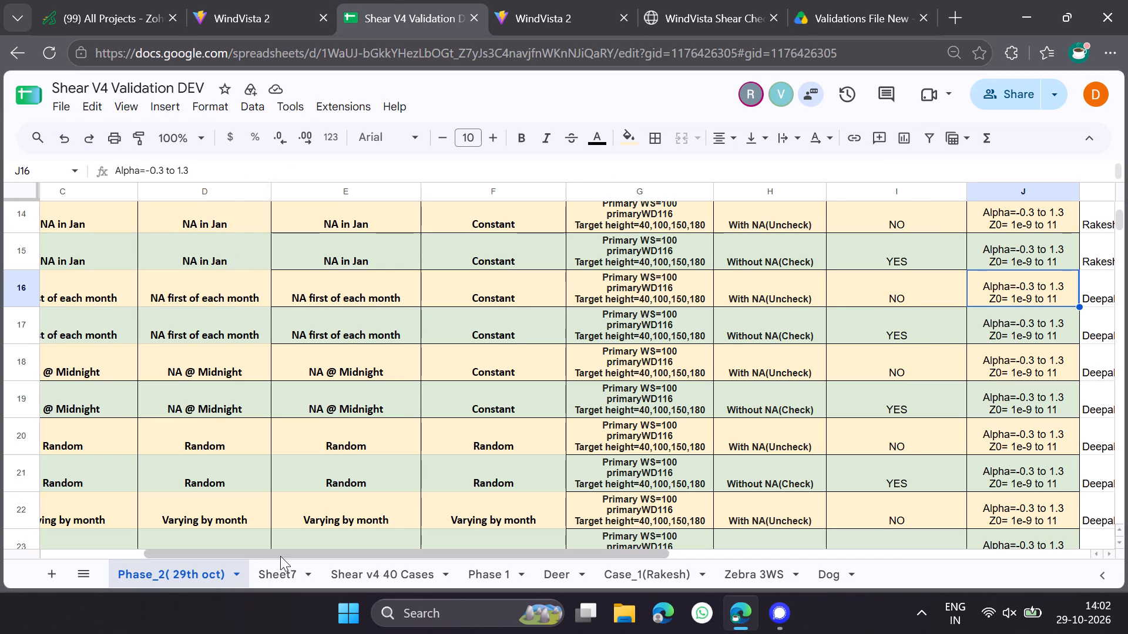
pyautogui.moveTo(280, 556); pyautogui.dragTo(425, 576)
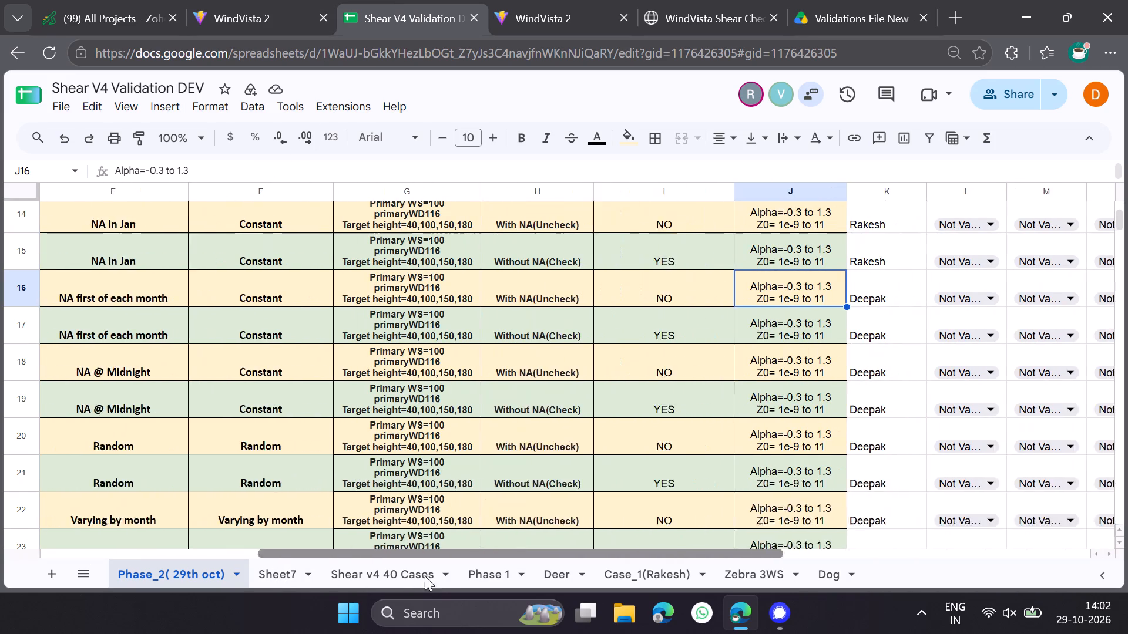
pyautogui.moveTo(425, 576); pyautogui.dragTo(435, 576)
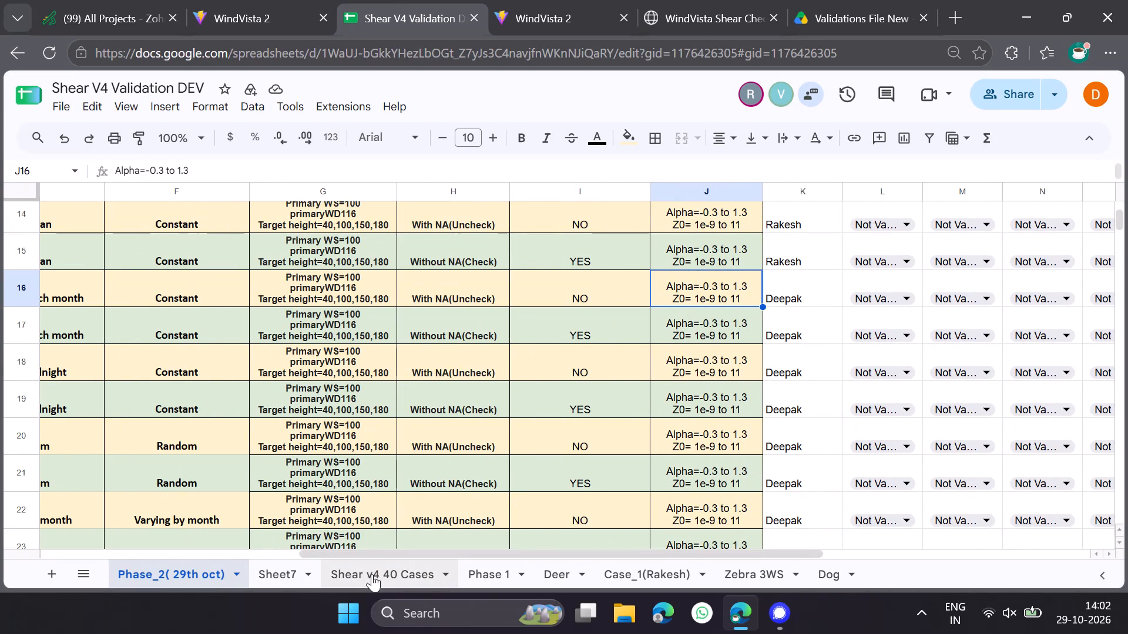
pyautogui.click(268, 0)
pyautogui.click(657, 269)
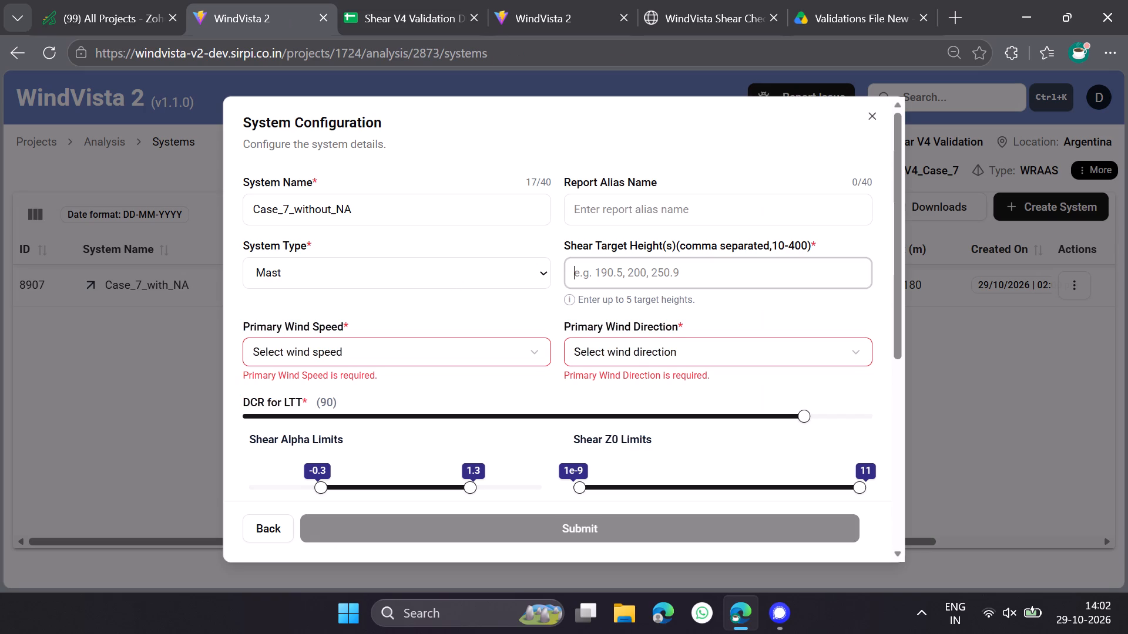
pyautogui.write('40,100,150,180')
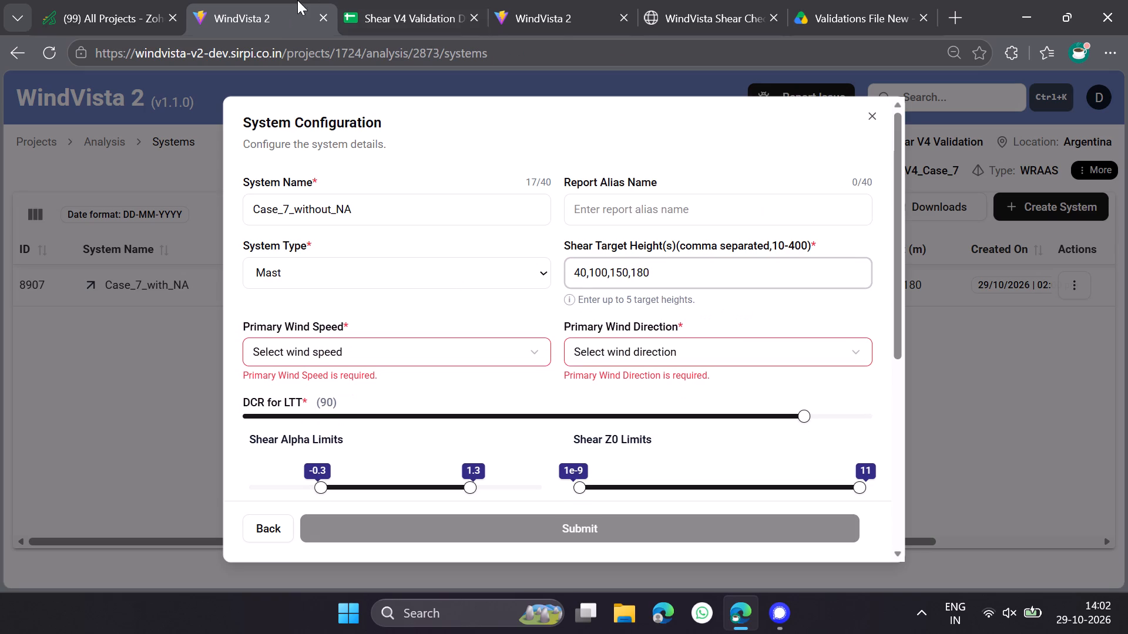
# Set the primary wind speed to WS_100_MEAN and the primary wind direction to WD_116_NW_MEAN, per the validation sheet.
pyautogui.click(446, 0)
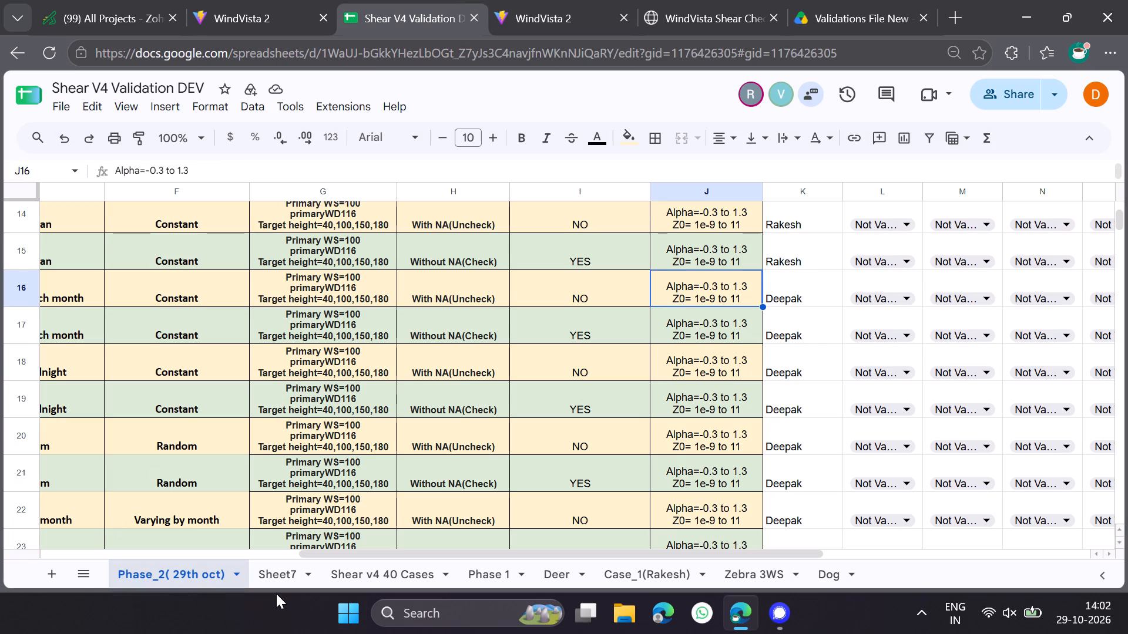
pyautogui.click(548, 0)
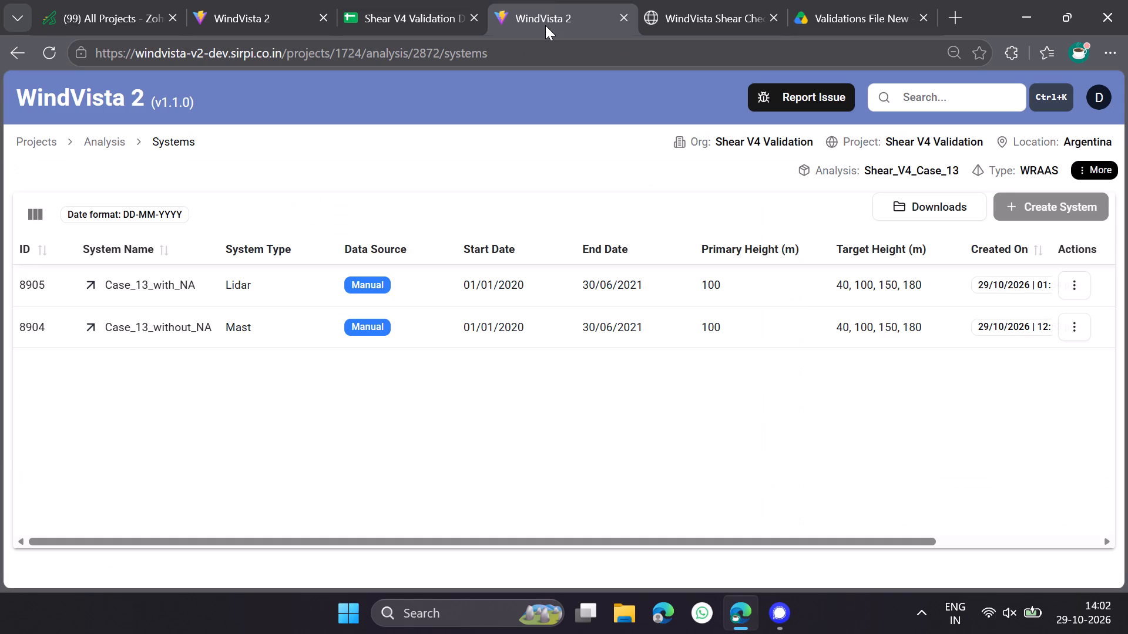
pyautogui.click(271, 0)
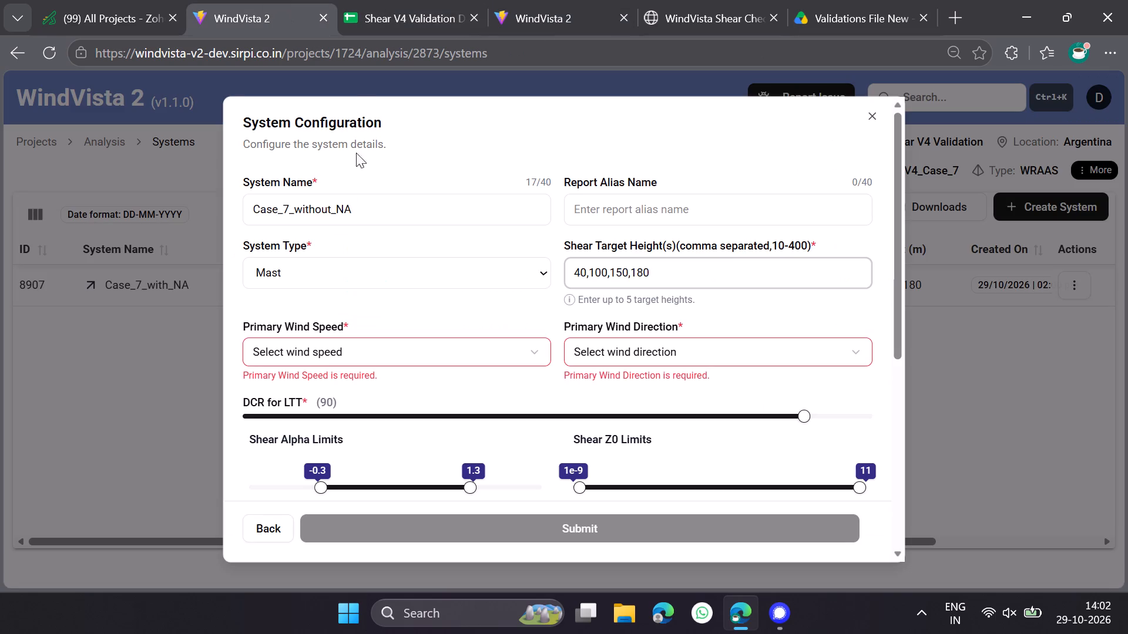
pyautogui.click(384, 345)
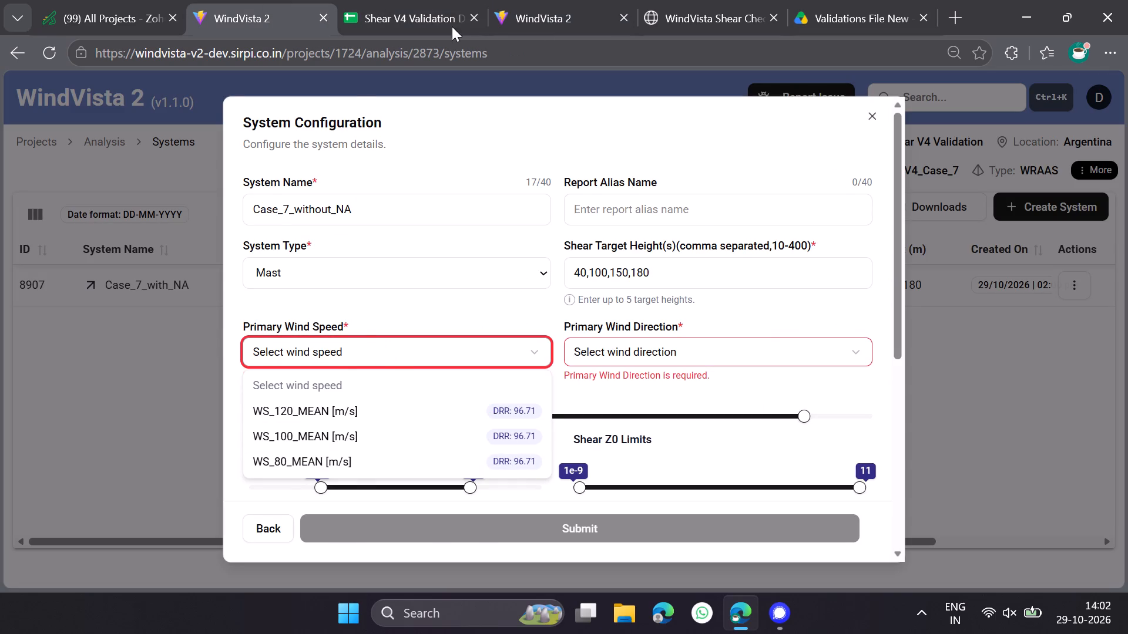
pyautogui.click(414, 0)
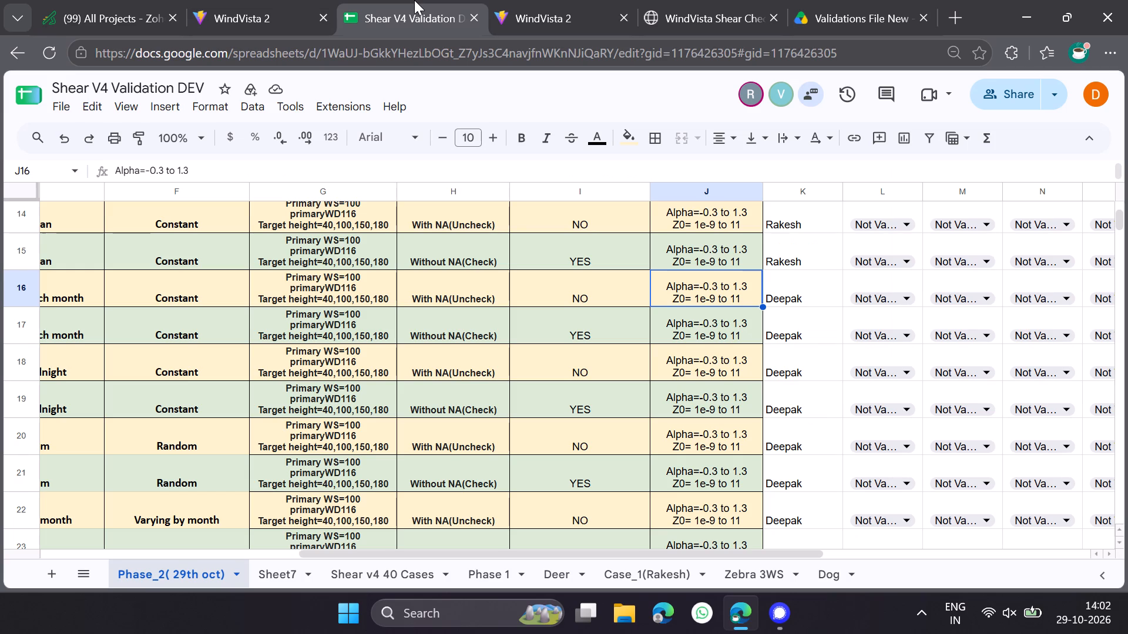
pyautogui.click(283, 0)
pyautogui.click(453, 366)
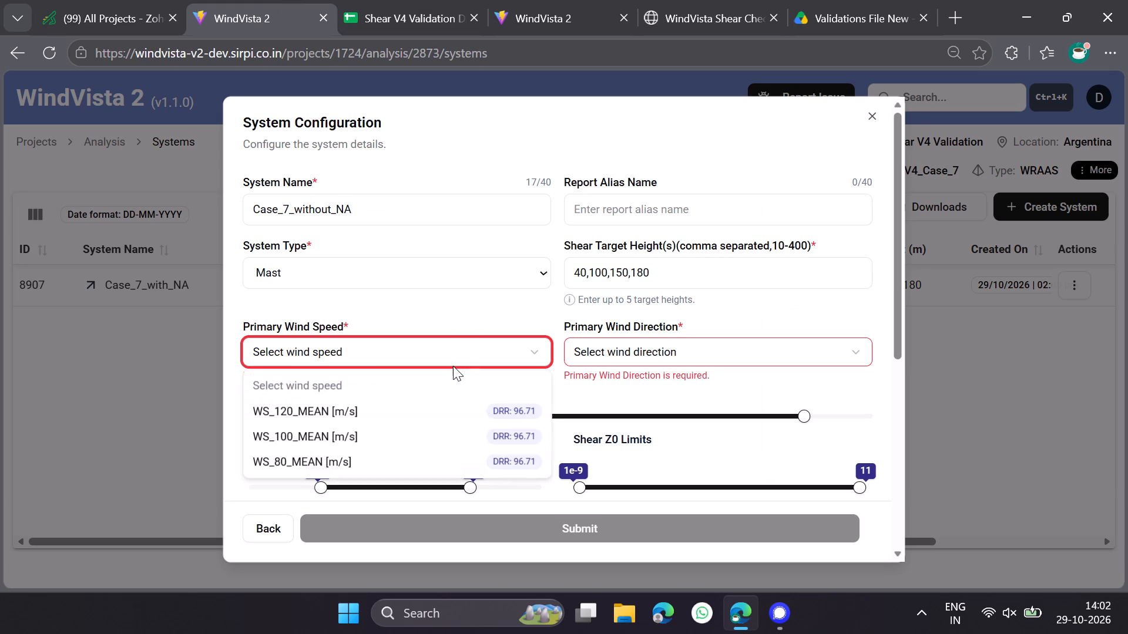
pyautogui.click(368, 440)
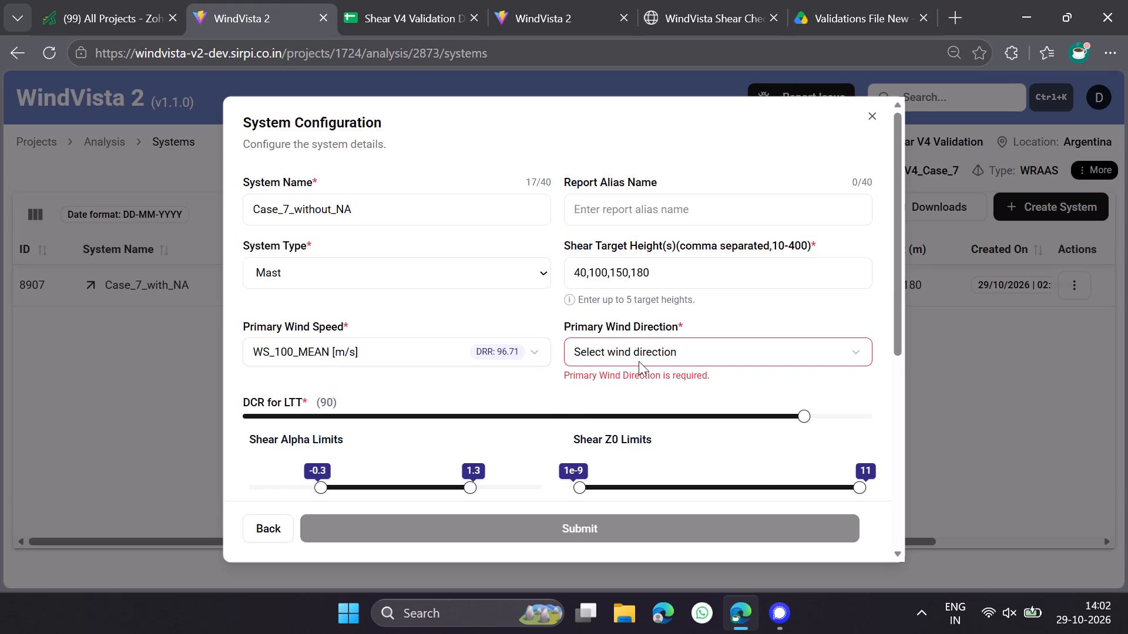
pyautogui.click(639, 361)
pyautogui.click(639, 410)
# Review the shear limits and combinations, and submit the Case_7_without_NA system configuration.
pyautogui.scroll(-6, 545, 366)
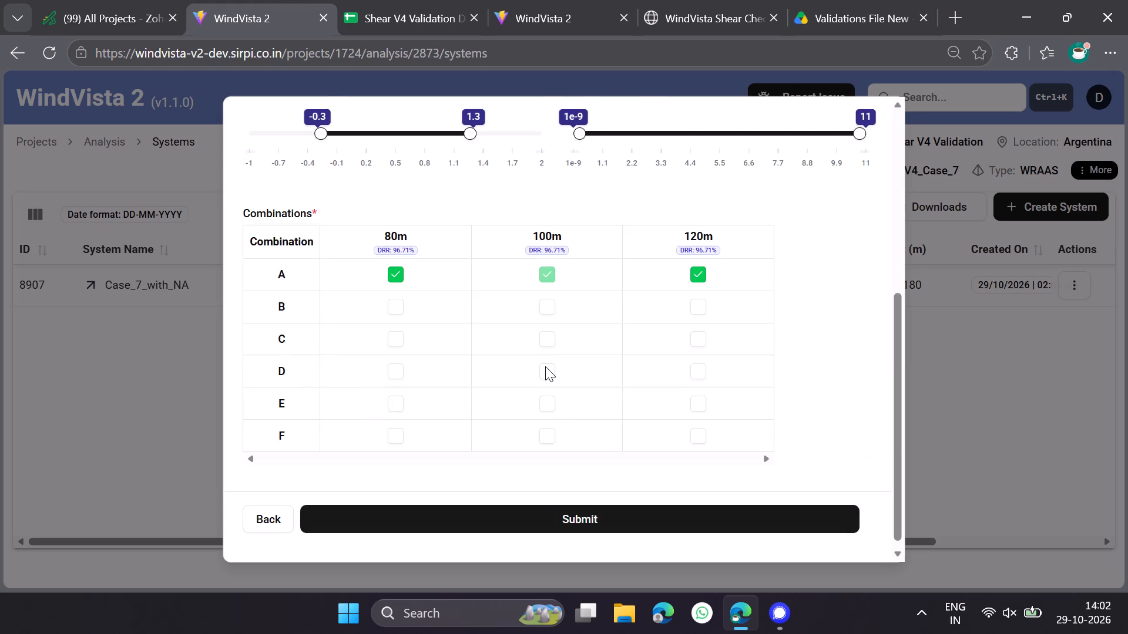
pyautogui.scroll(6, 547, 369)
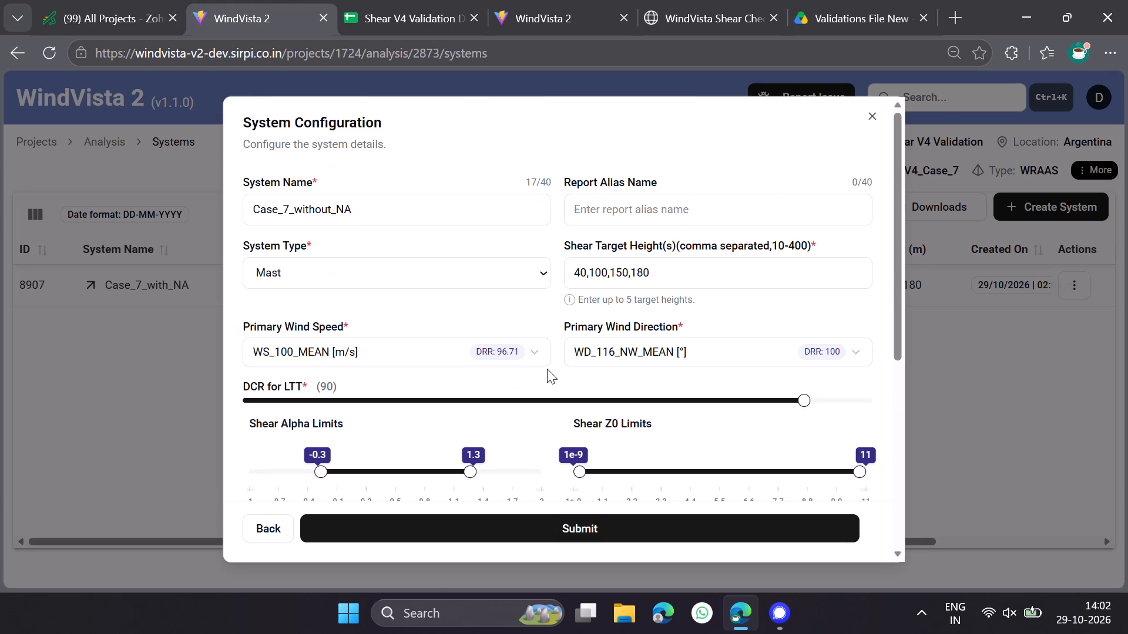
pyautogui.click(559, 527)
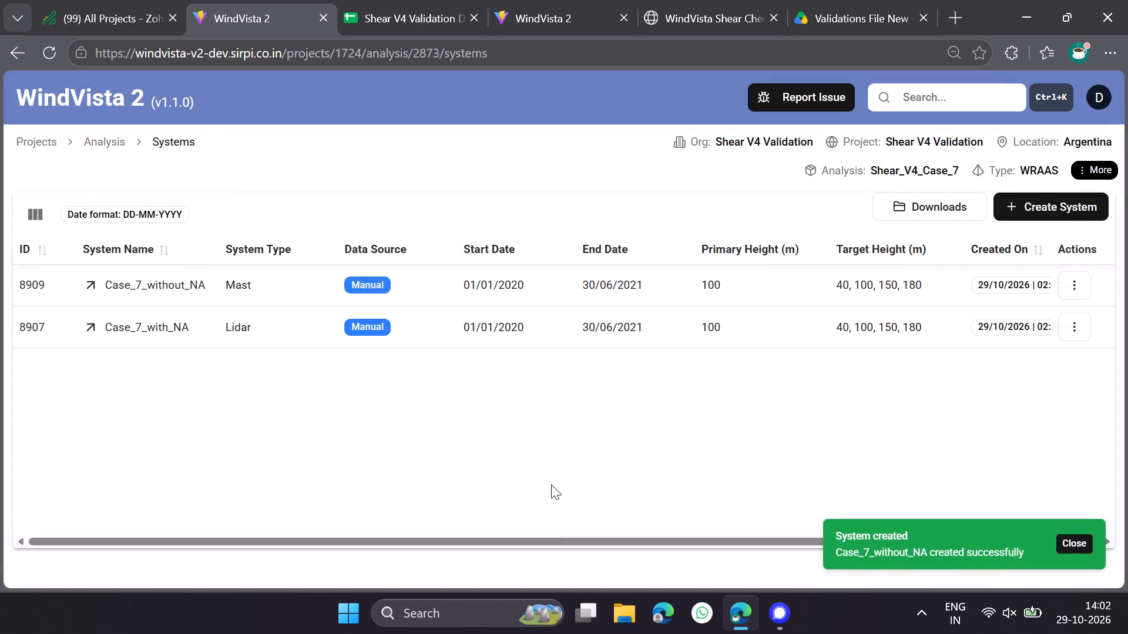
# Compare the systems list of Shear_V4_Case_7 with that of Shear_V4_Case_13.
pyautogui.click(543, 0)
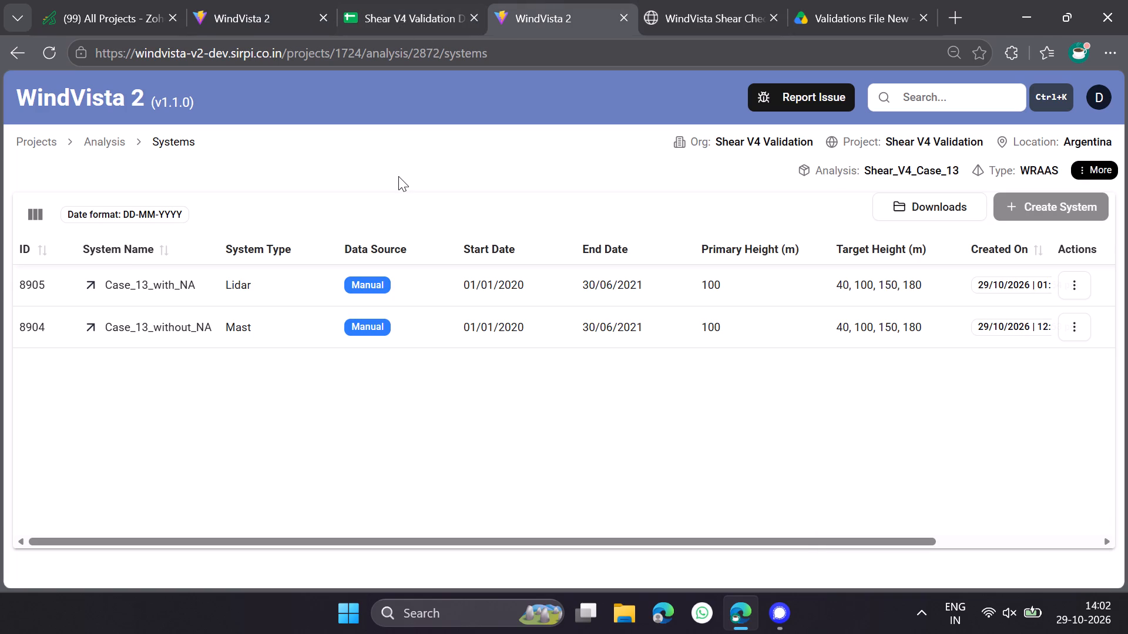
pyautogui.click(243, 0)
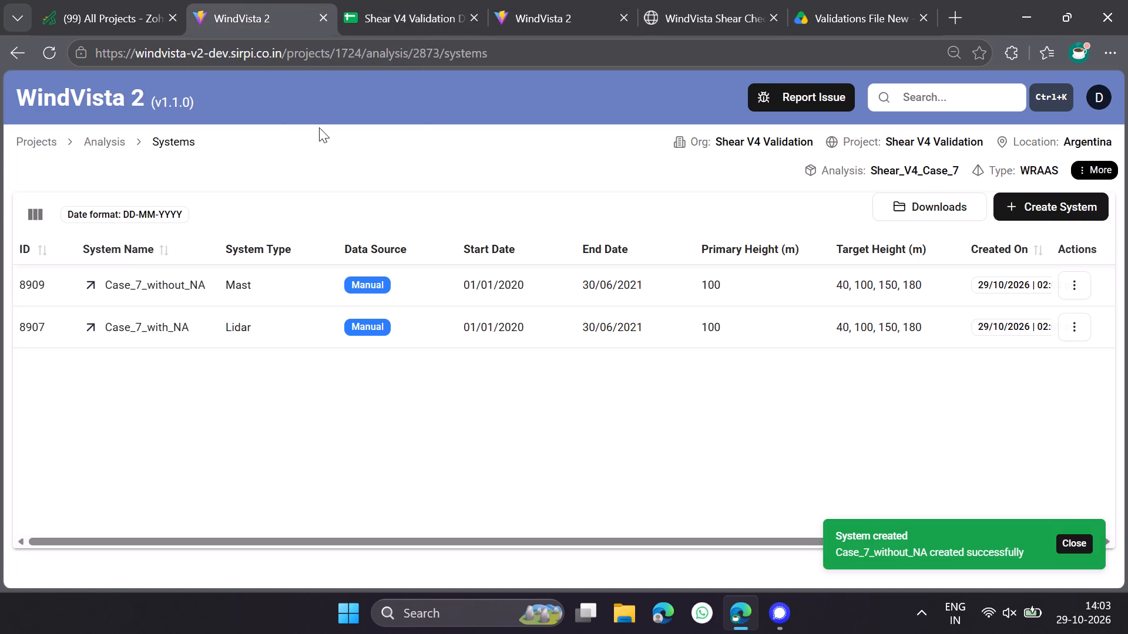
pyautogui.click(542, 0)
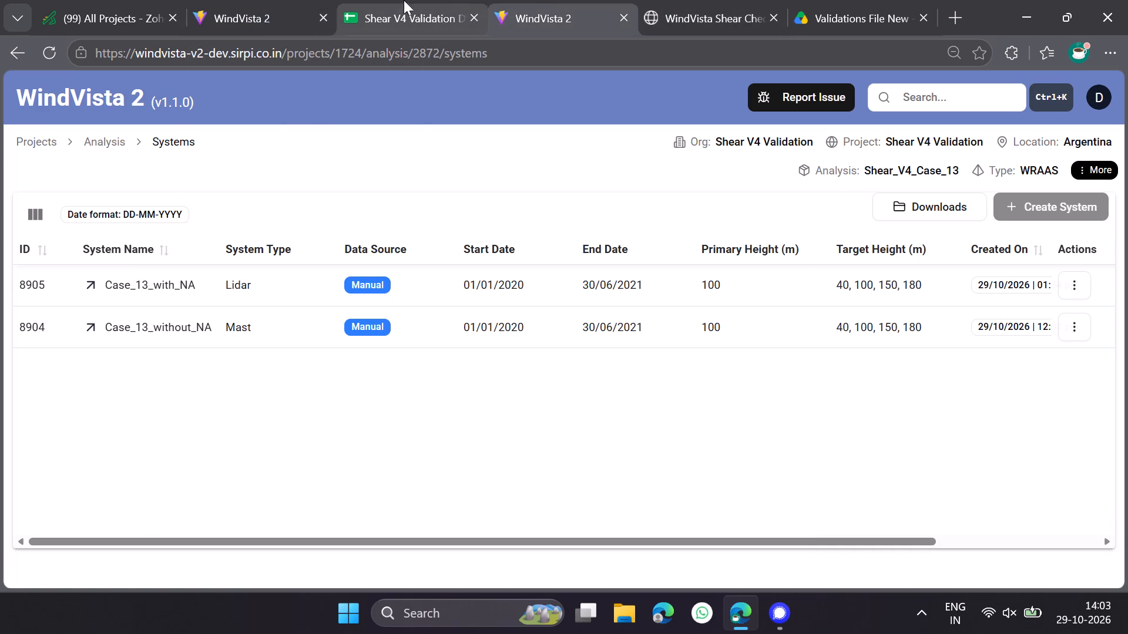
pyautogui.click(223, 0)
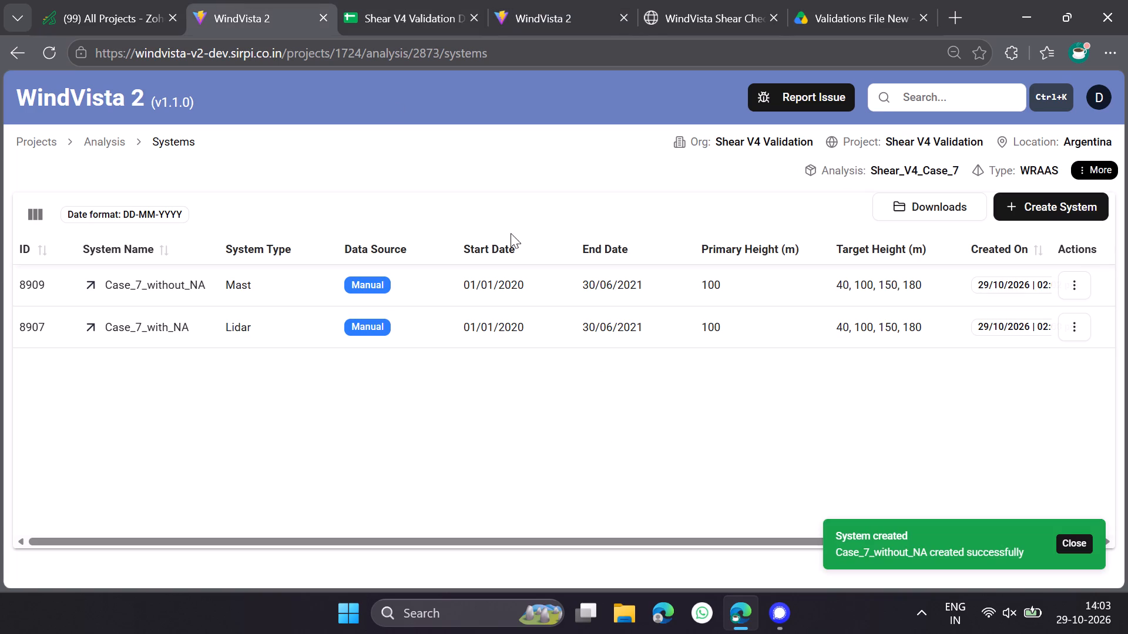
pyautogui.click(583, 0)
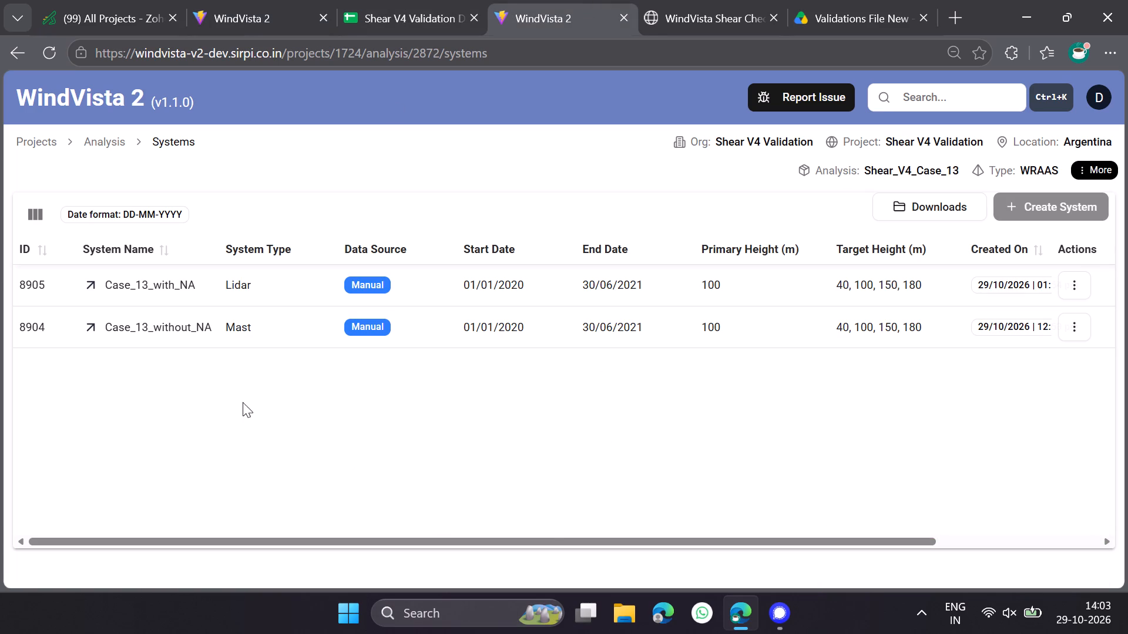
# Open the Case_13_without_NA system in Shear_V4_Case_13 to examine its services status.
pyautogui.click(145, 311)
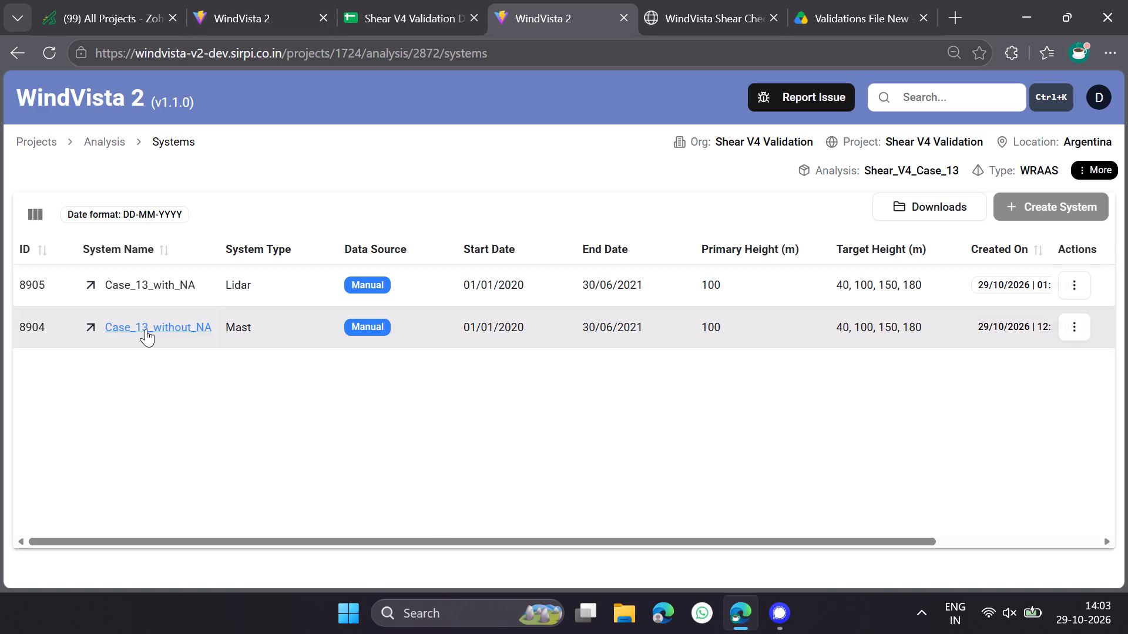
pyautogui.click(146, 329)
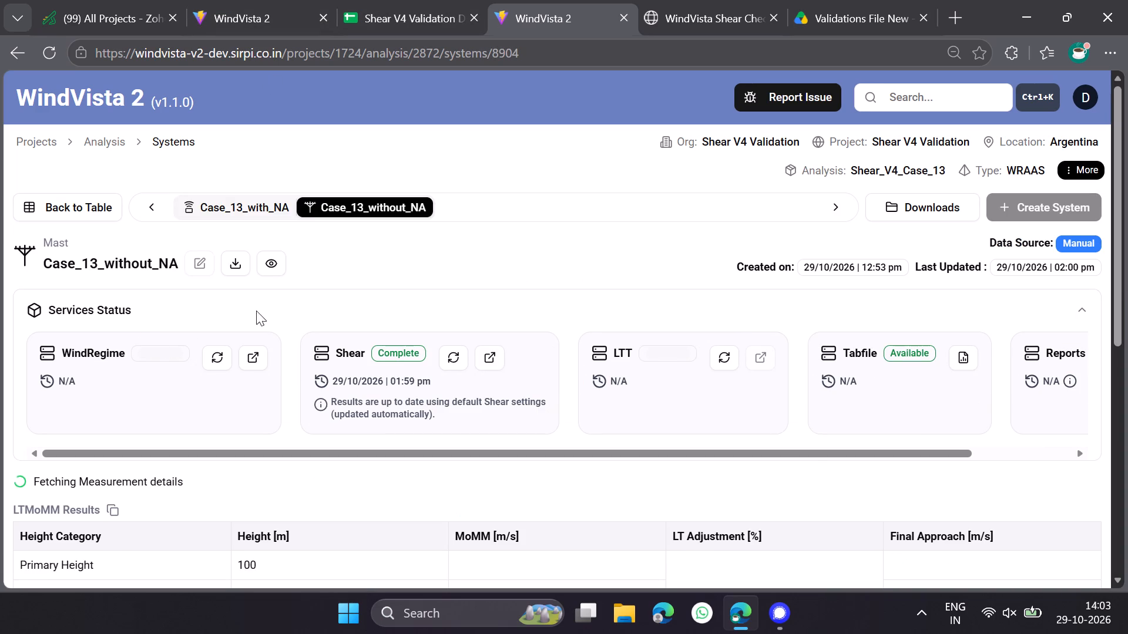
# Check the services status of the Case_7_with_NA and Case_7_without_NA systems in the Shear_V4_Case_7 analysis.
pyautogui.click(220, 0)
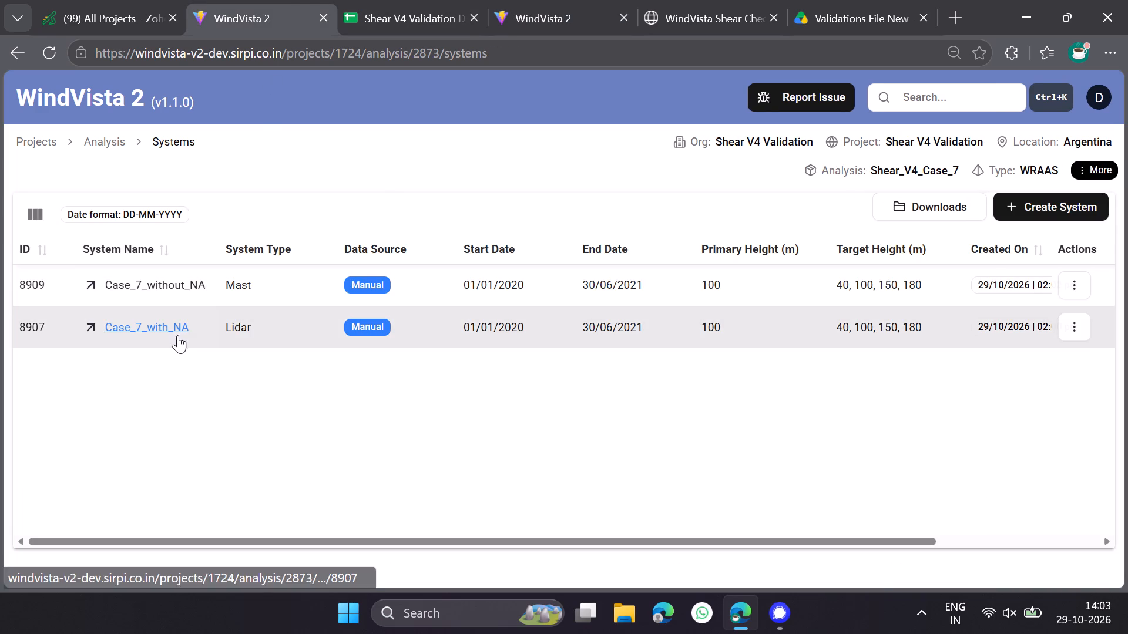
pyautogui.click(176, 324)
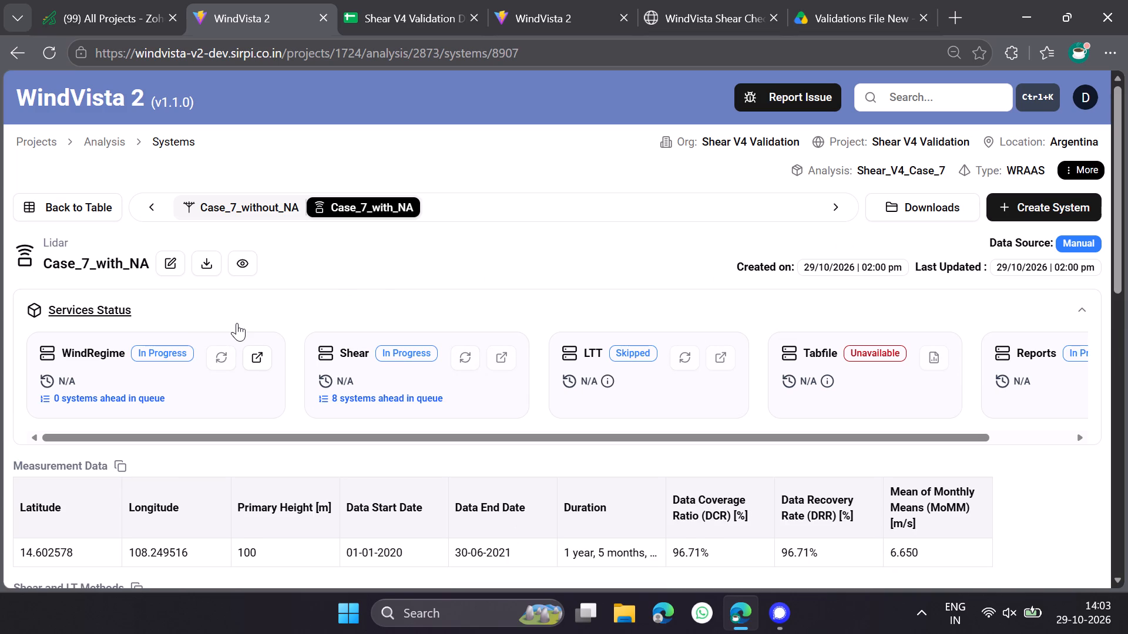
pyautogui.click(255, 208)
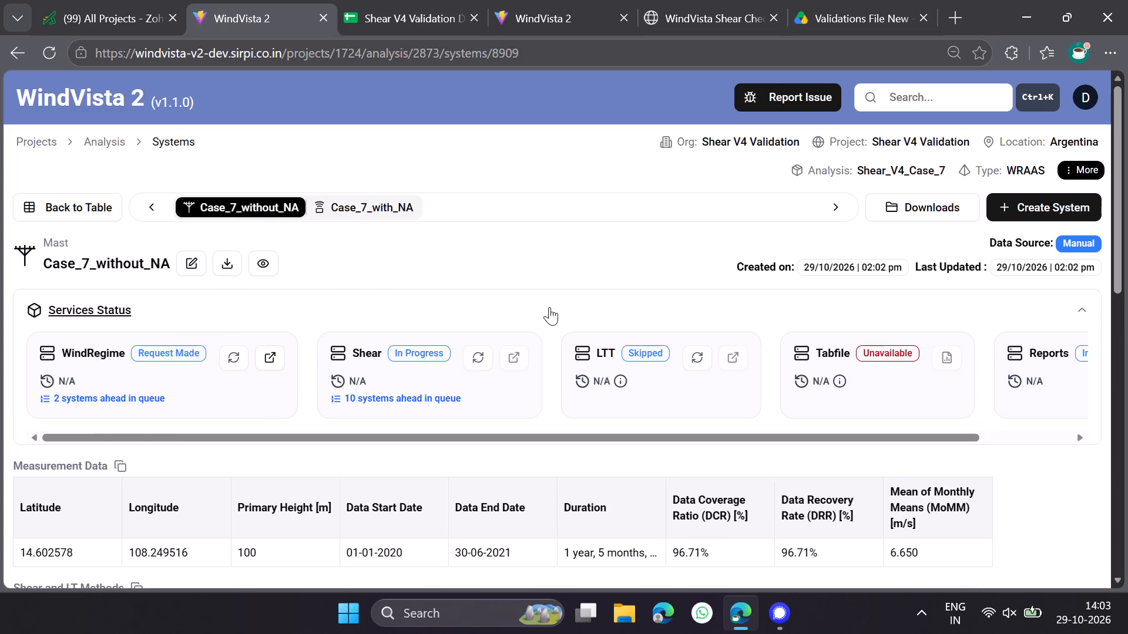
# Switch to File Explorer.
pyautogui.click(633, 622)
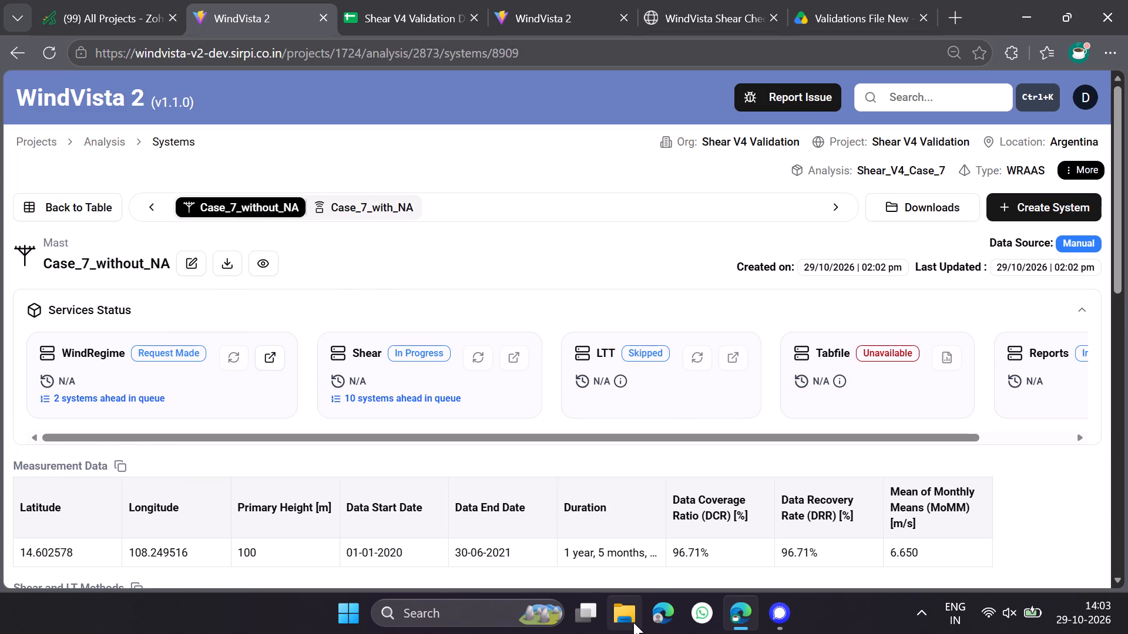